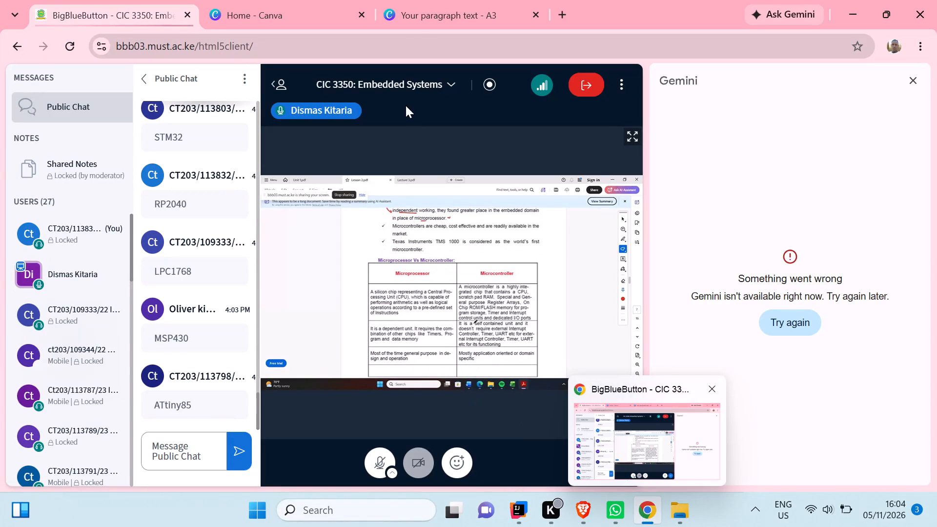
# Switch to the A3 Canva design and upload the image _DSC1 0283 (173).jpg.jpeg from the desktop images folder.
pyautogui.click(419, 21)
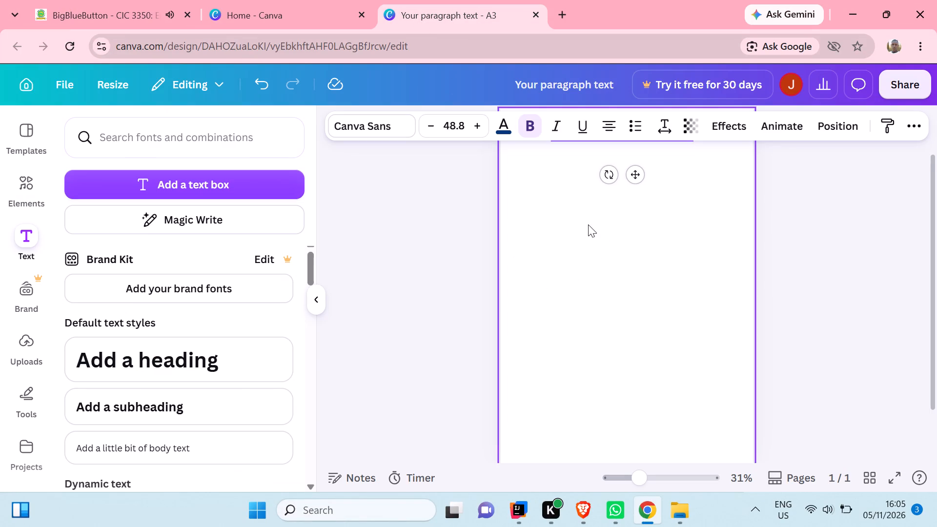
pyautogui.click(64, 83)
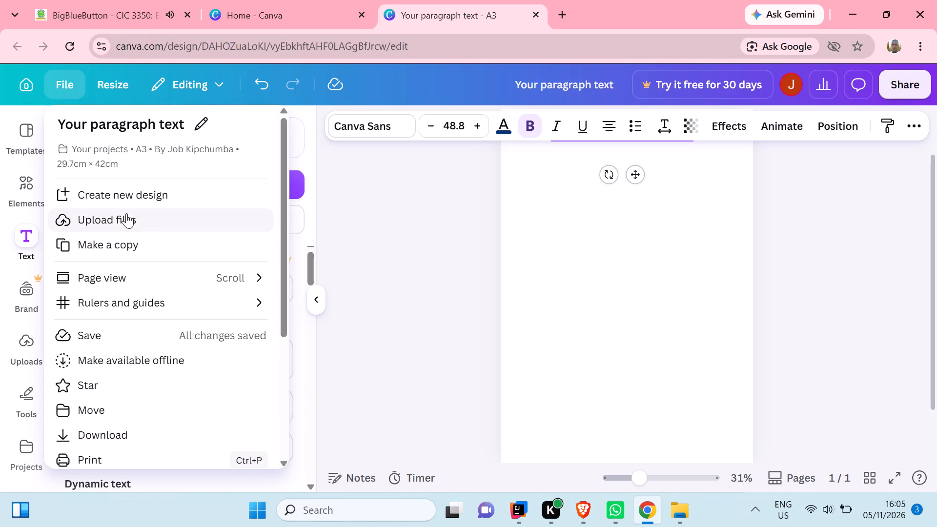
pyautogui.click(94, 220)
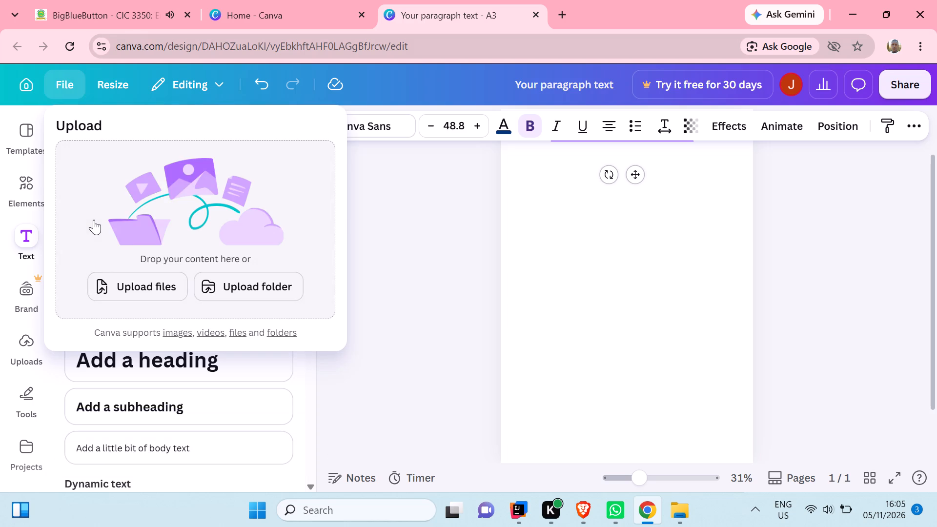
pyautogui.click(149, 289)
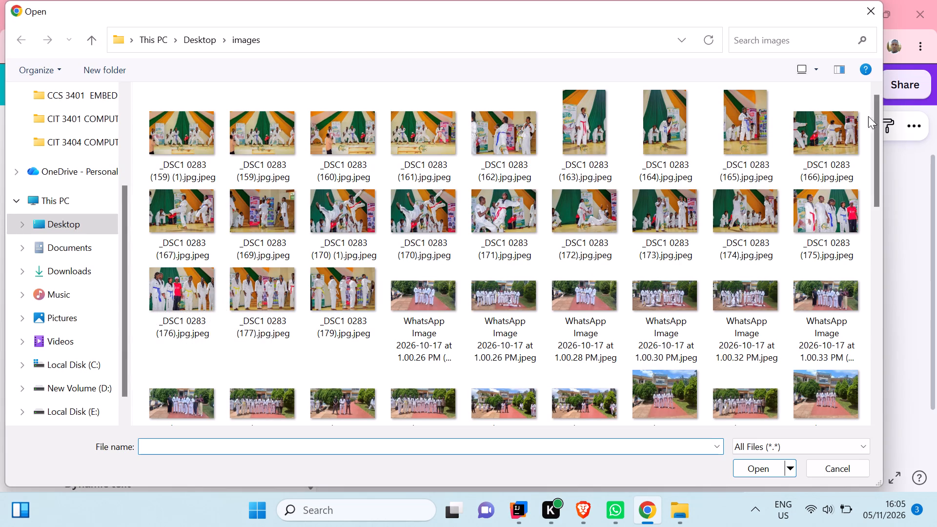
pyautogui.moveTo(875, 117); pyautogui.dragTo(876, 77)
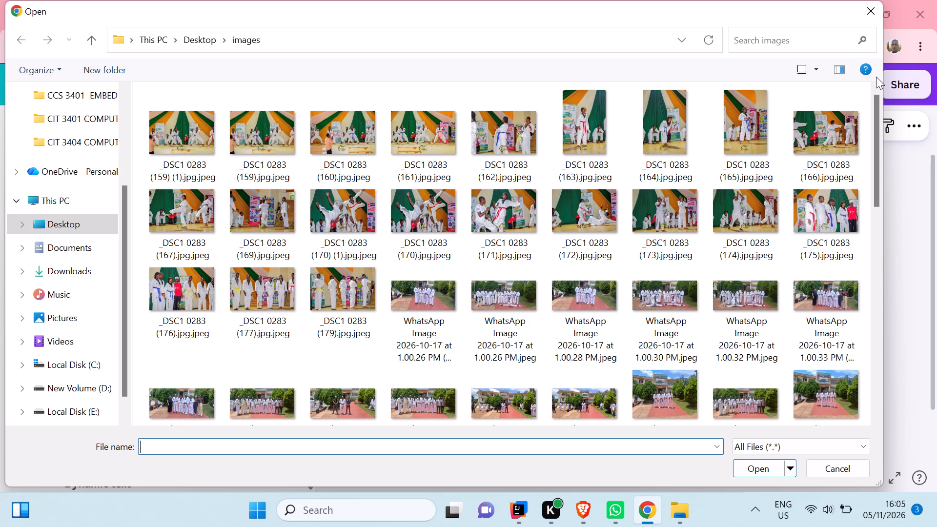
pyautogui.click(649, 220)
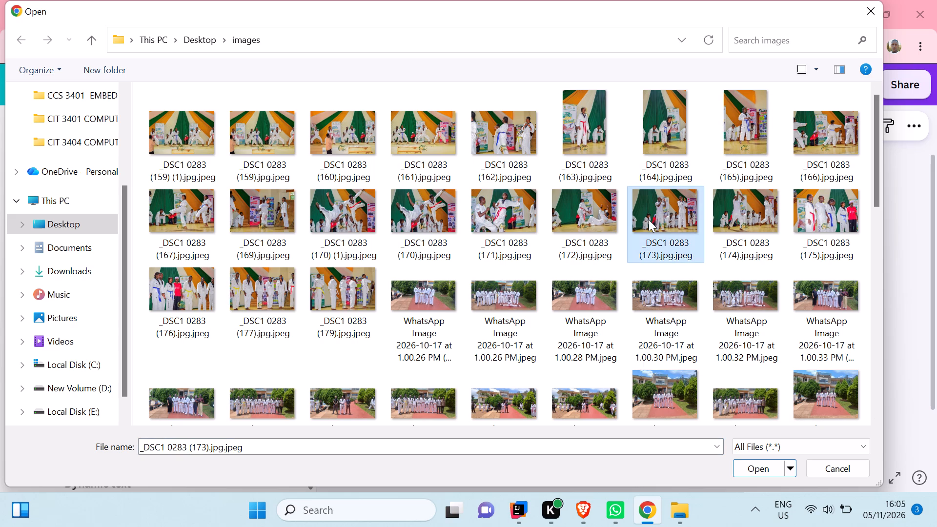
pyautogui.click(761, 460)
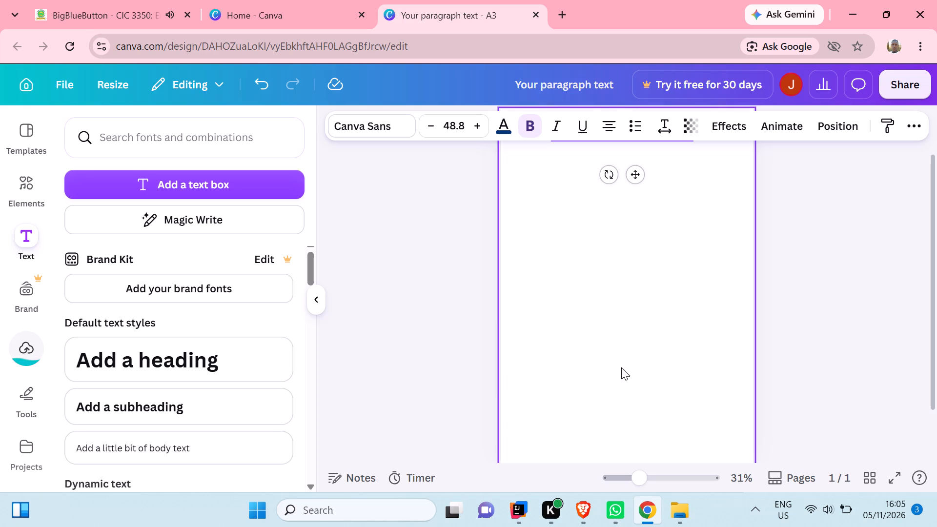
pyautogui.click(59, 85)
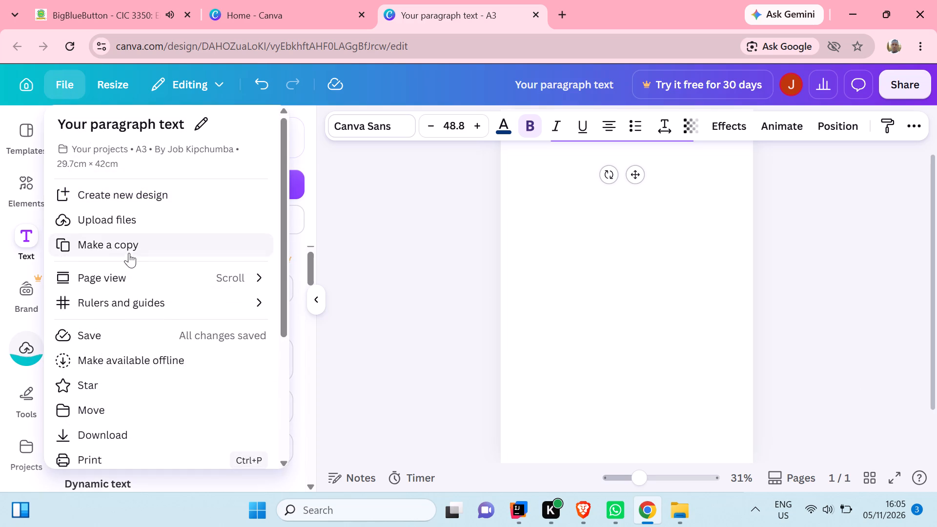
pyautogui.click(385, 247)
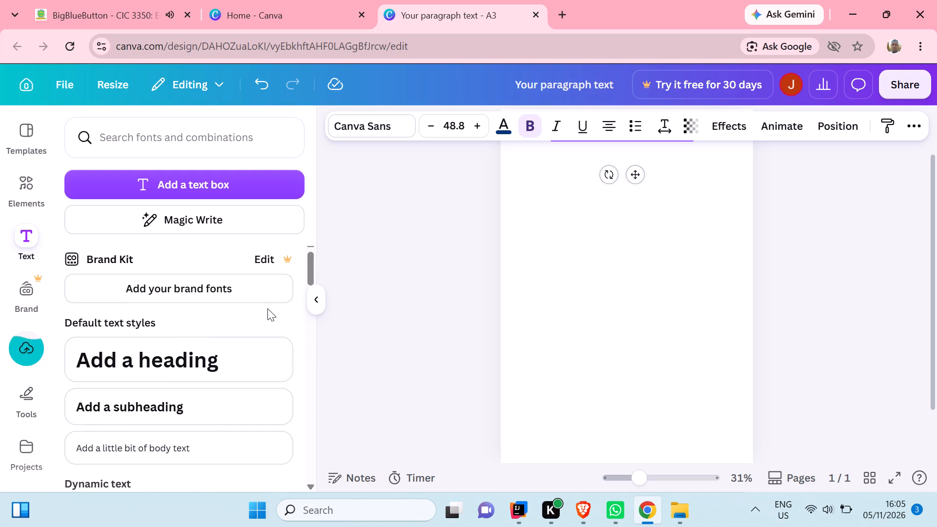
# Search the A3 templates for "Tae kwondo Template".
pyautogui.click(35, 142)
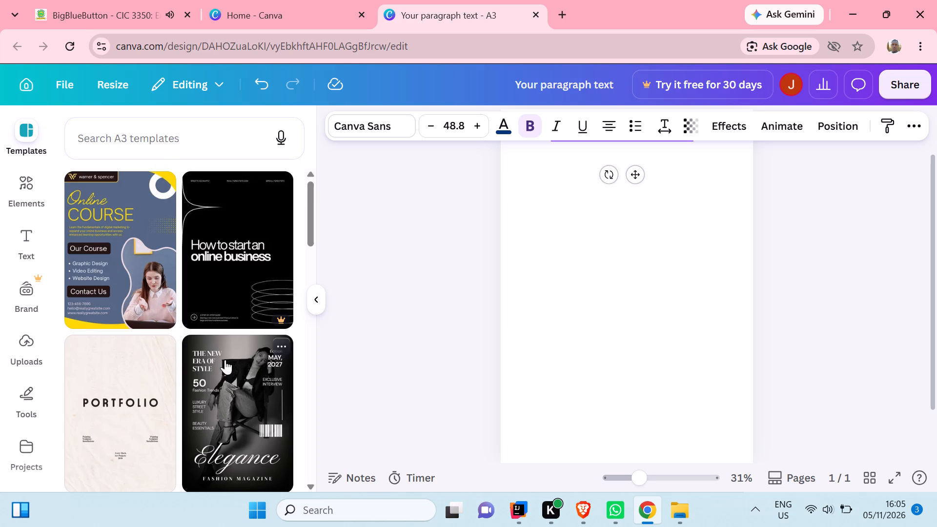
pyautogui.click(149, 131)
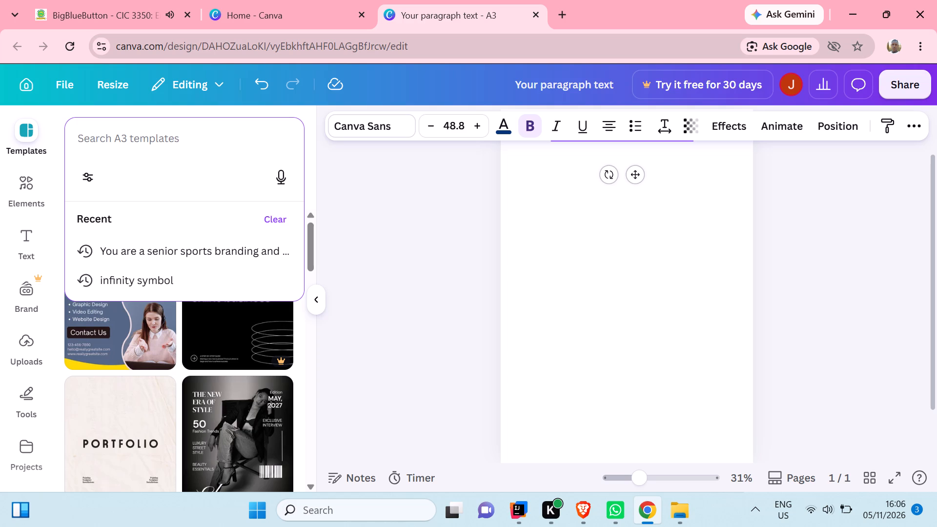
pyautogui.press('c')
pyautogui.press('BackSpace')
pyautogui.press('t')
pyautogui.write('ae kw')
pyautogui.write('ondo')
pyautogui.press('space')
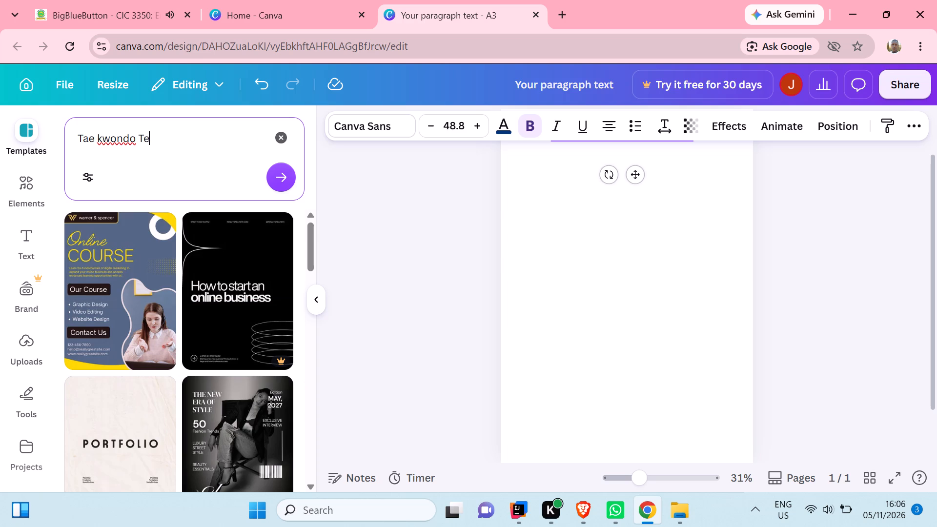
pyautogui.write('mplate')
pyautogui.press('Return')
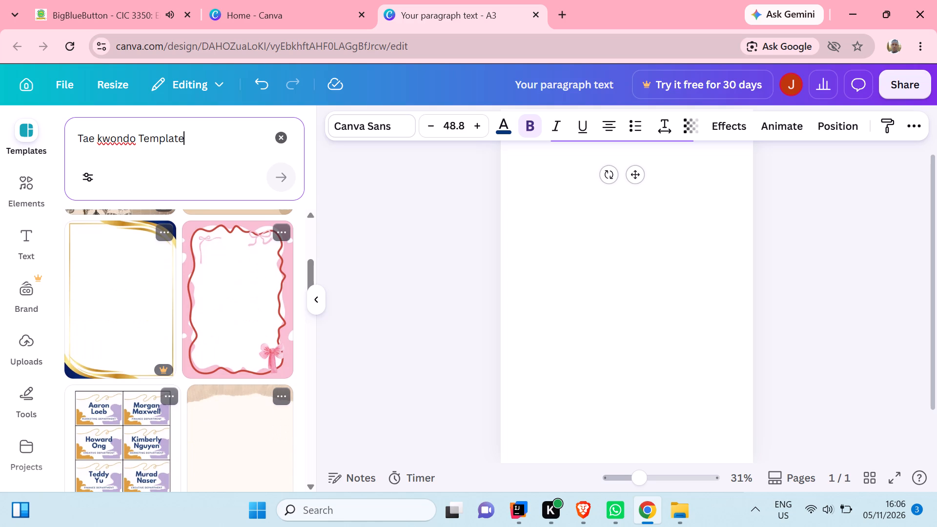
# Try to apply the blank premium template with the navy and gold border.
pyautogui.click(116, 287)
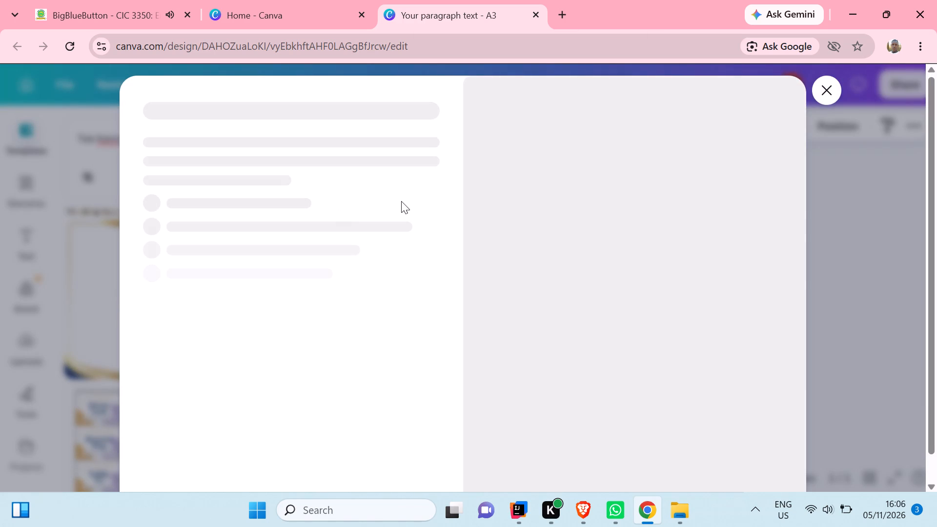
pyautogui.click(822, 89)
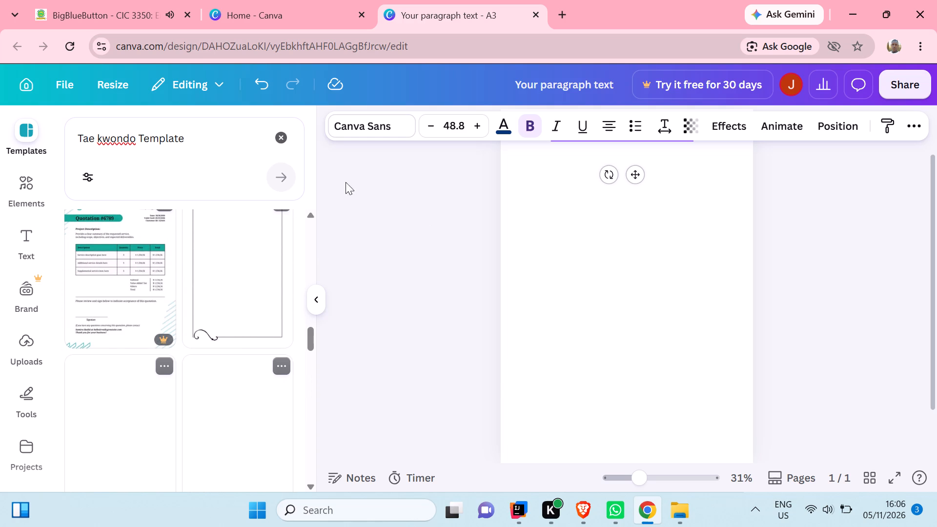
# Refine the template search to "Tae kwondo Template with quote".
pyautogui.click(190, 149)
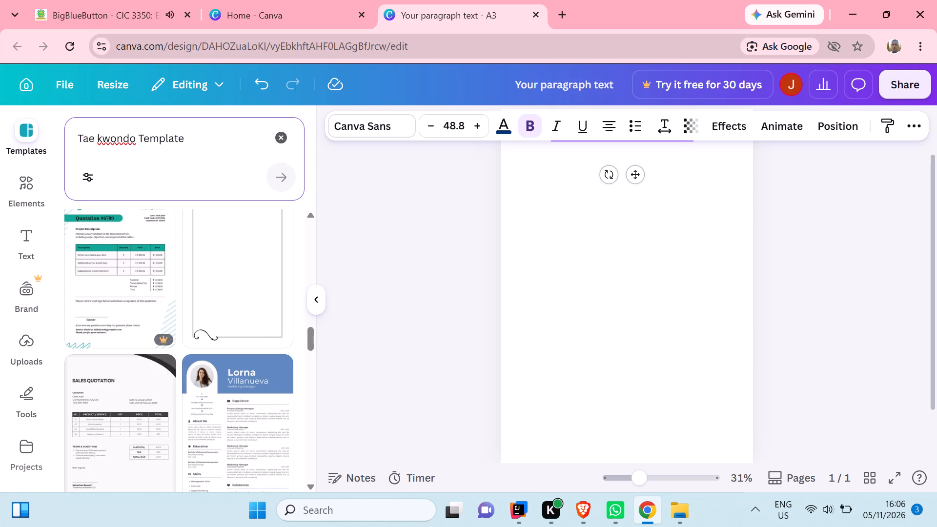
pyautogui.click(190, 136)
pyautogui.press('space')
pyautogui.write('with')
pyautogui.press('space')
pyautogui.write('quotyes')
pyautogui.press('BackSpace')
pyautogui.press('BackSpace')
pyautogui.press('BackSpace')
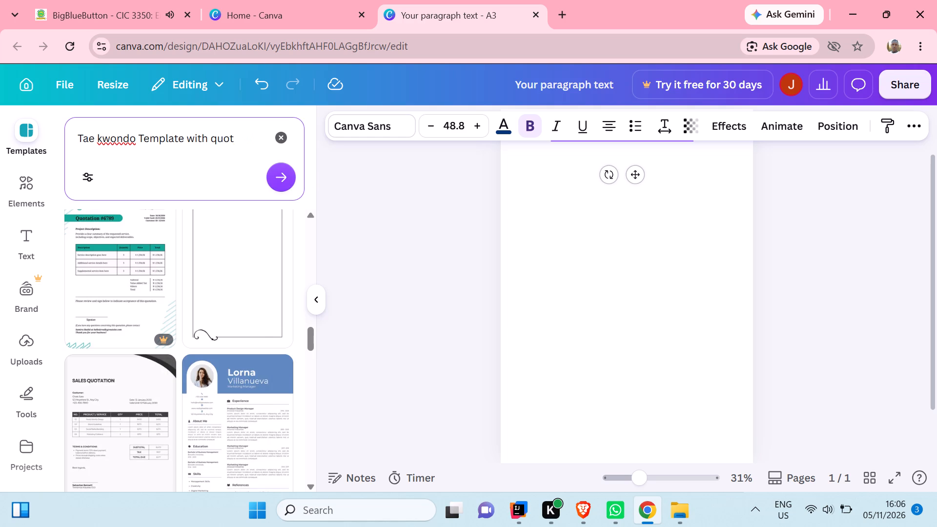
pyautogui.press('e')
pyautogui.press('Return')
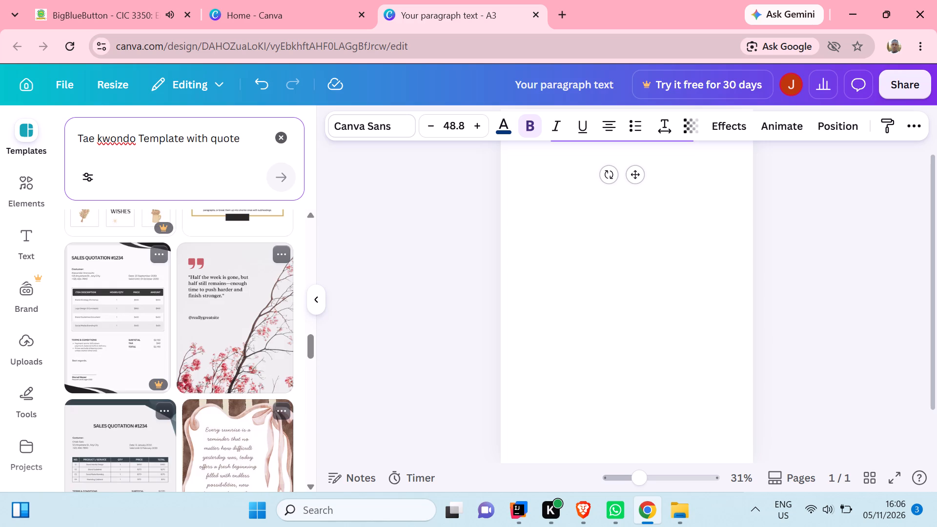
# Replace the current page with the pink blossom branch template carrying the "Half the week is gone" quote.
pyautogui.click(226, 293)
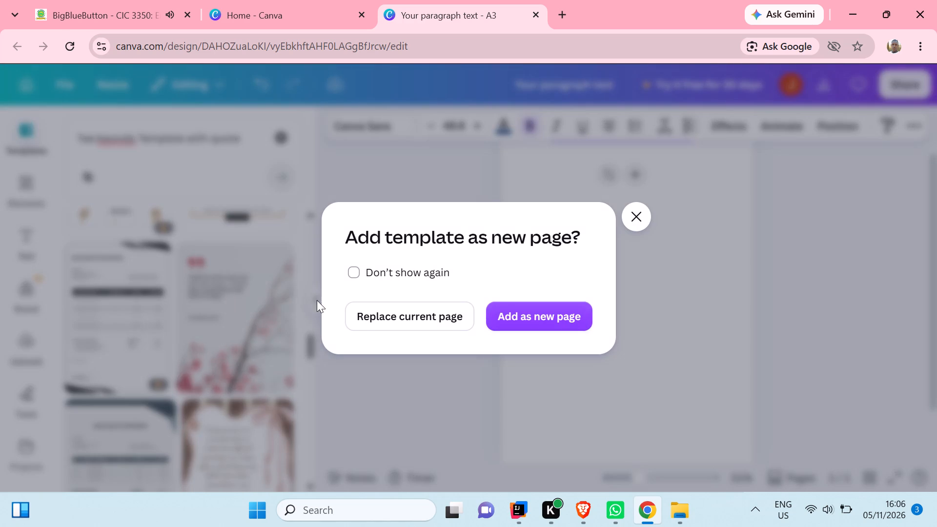
pyautogui.click(444, 315)
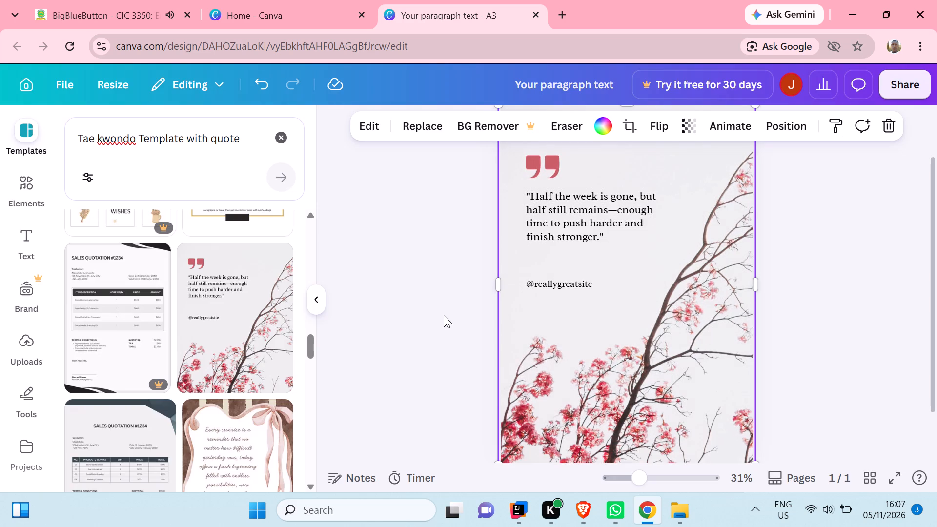
pyautogui.click(575, 342)
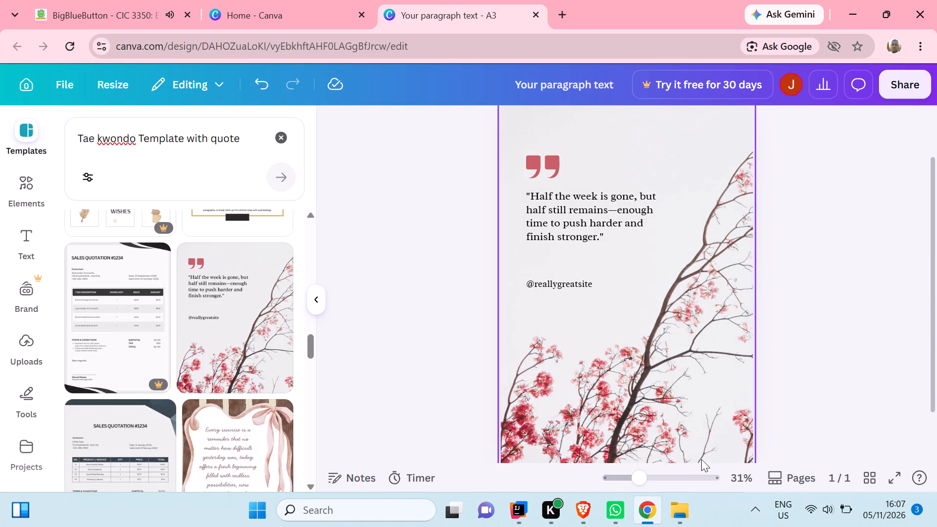
pyautogui.click(645, 477)
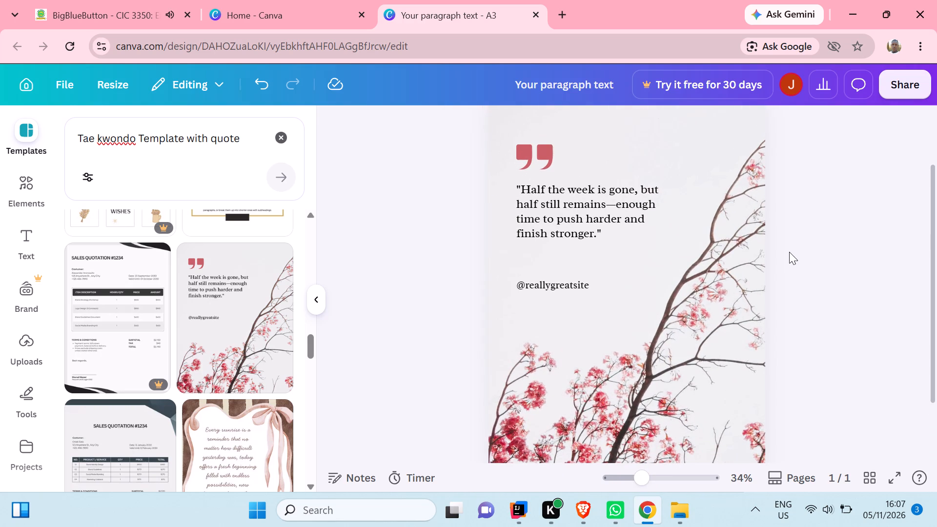
pyautogui.click(676, 250)
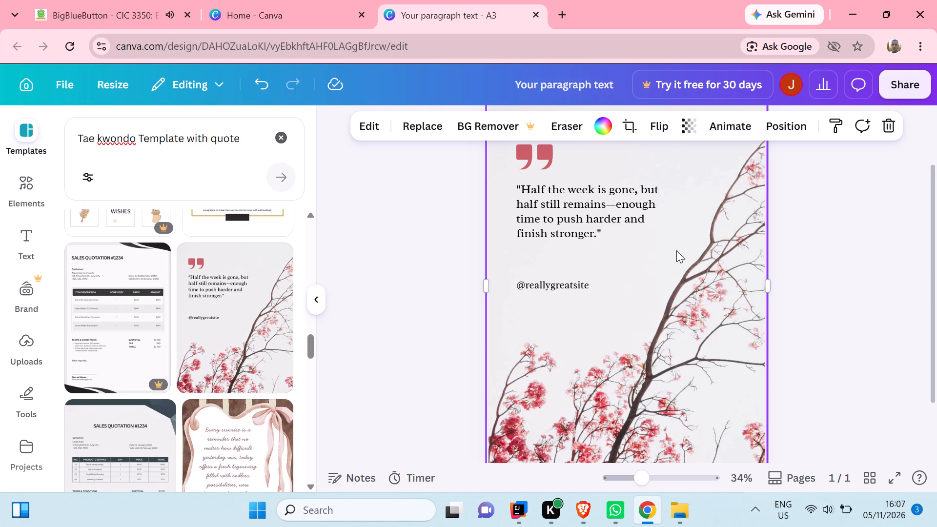
pyautogui.click(676, 250)
pyautogui.click(596, 284)
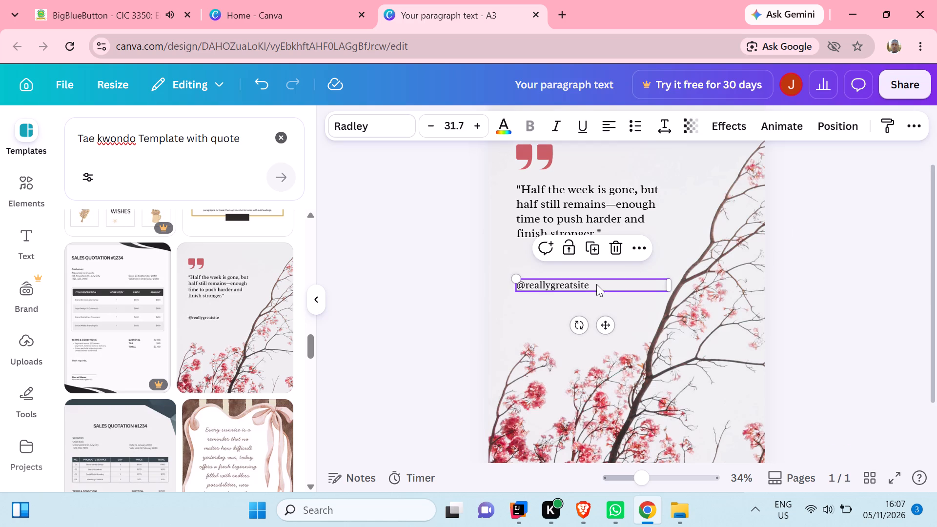
pyautogui.click(596, 284)
pyautogui.press('BackSpace')
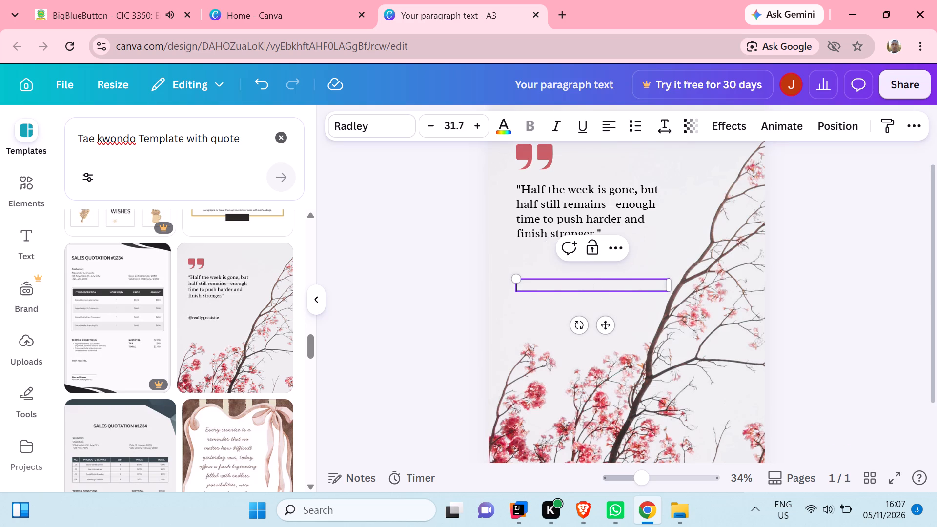
pyautogui.press('a')
pyautogui.write('aaamh')
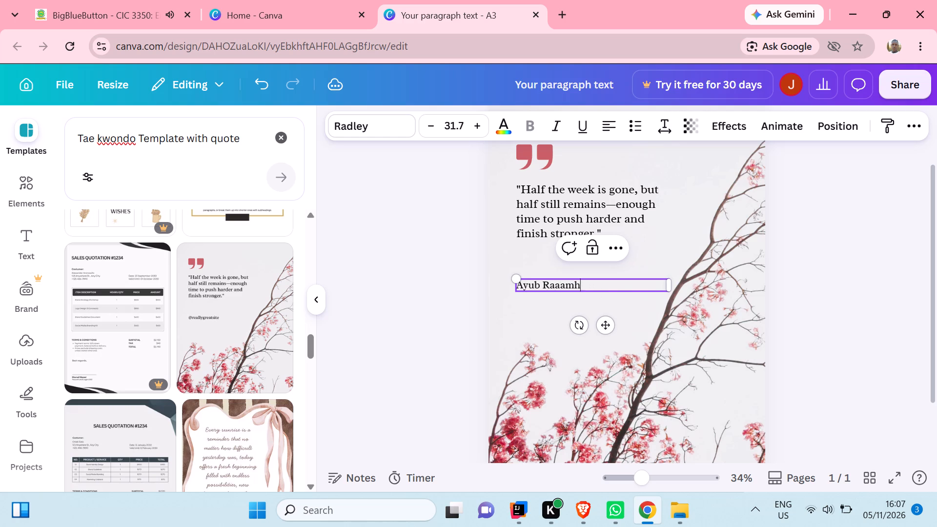
pyautogui.click(655, 266)
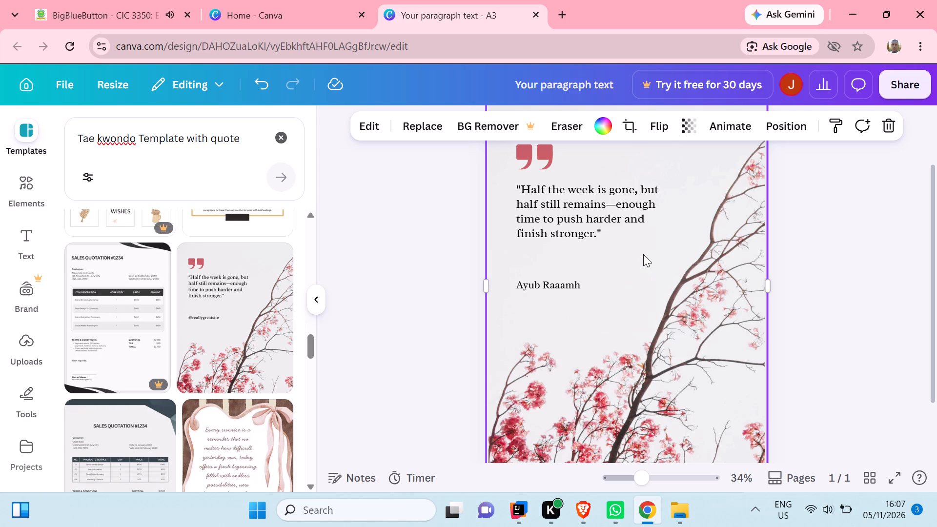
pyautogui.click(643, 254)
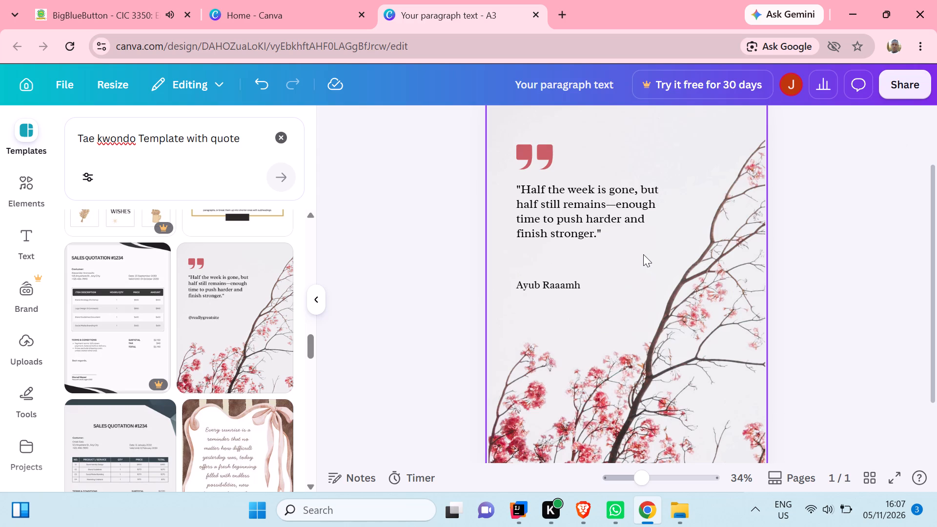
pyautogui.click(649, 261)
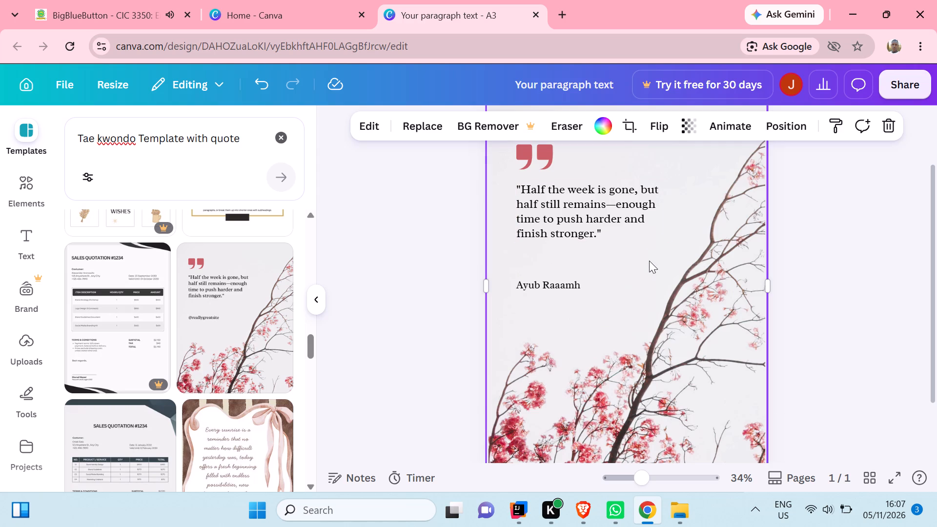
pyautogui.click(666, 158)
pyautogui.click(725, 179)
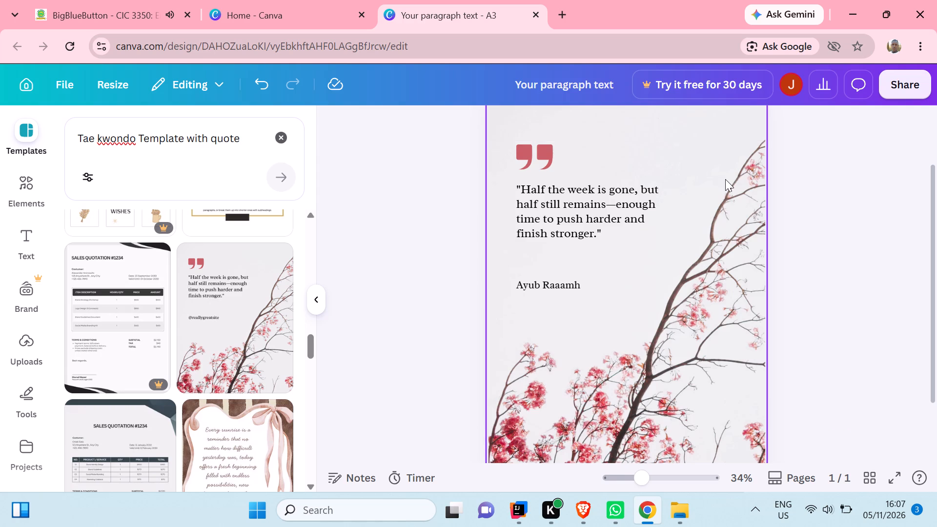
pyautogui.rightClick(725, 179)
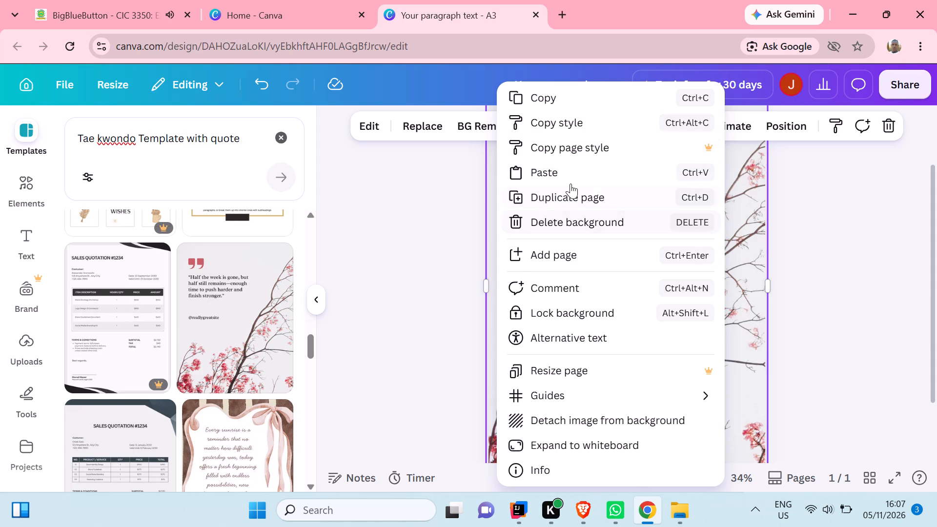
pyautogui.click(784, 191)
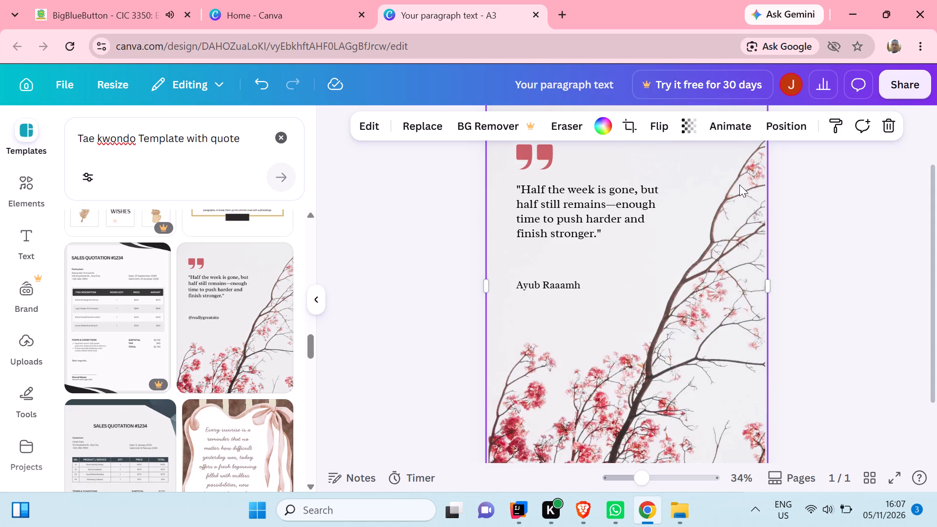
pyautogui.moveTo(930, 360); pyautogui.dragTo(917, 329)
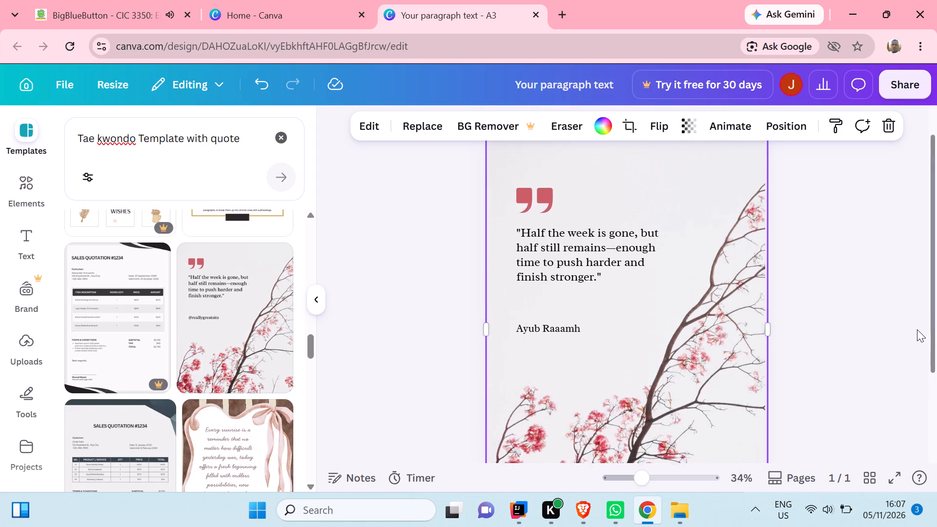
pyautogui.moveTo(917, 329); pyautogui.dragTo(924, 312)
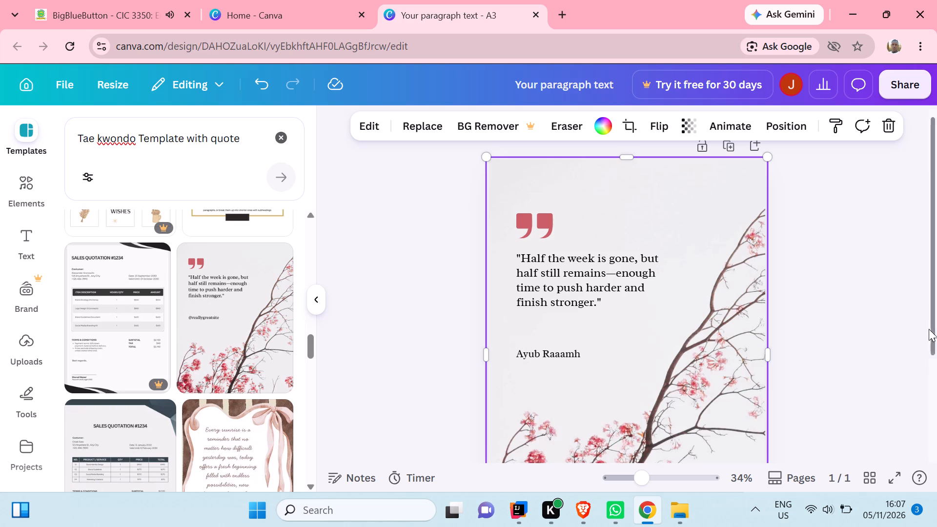
# Review the page, and look through the image editing tools, filters, apps and shadows available for the blossom background image.
pyautogui.moveTo(933, 301); pyautogui.dragTo(936, 402)
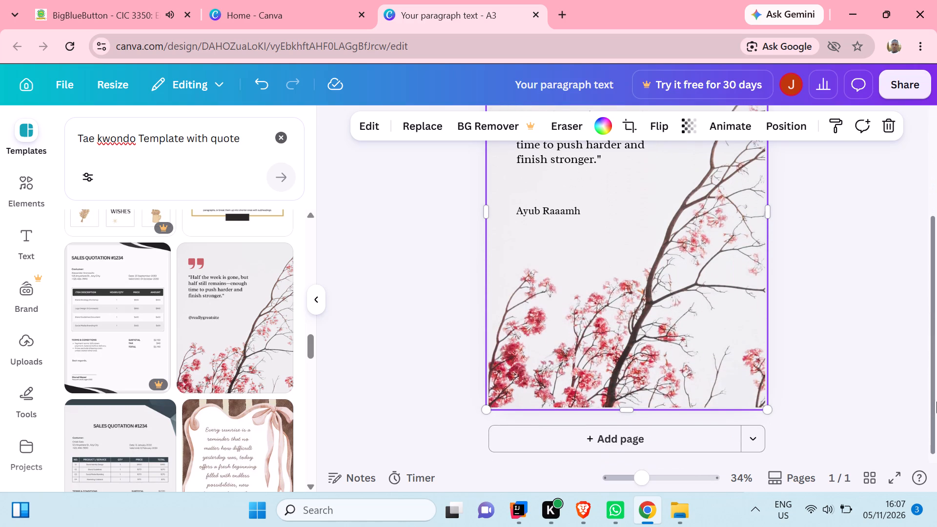
pyautogui.moveTo(936, 402); pyautogui.dragTo(930, 340)
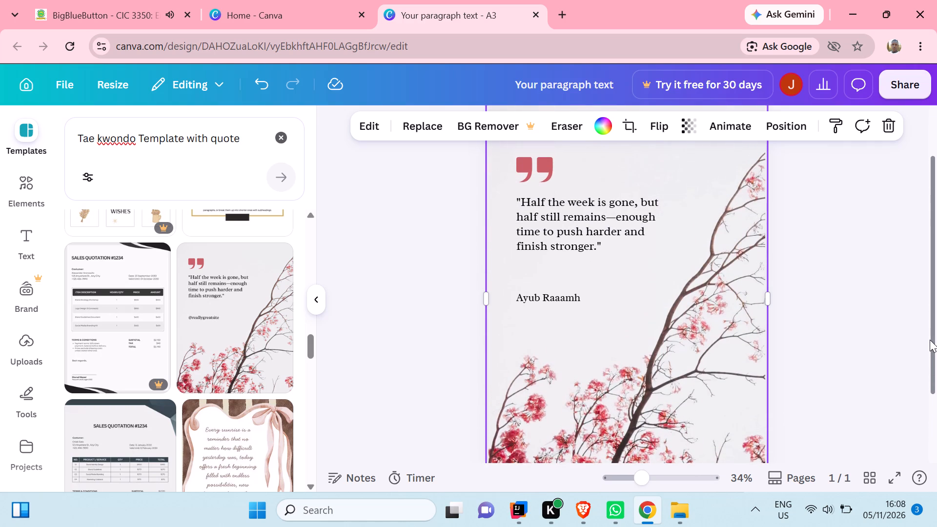
pyautogui.moveTo(930, 340); pyautogui.dragTo(932, 350)
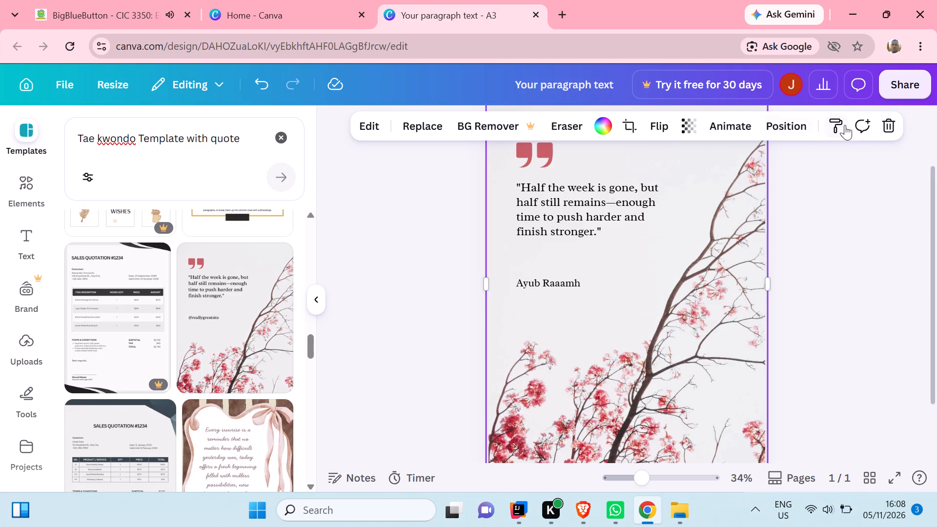
pyautogui.click(381, 126)
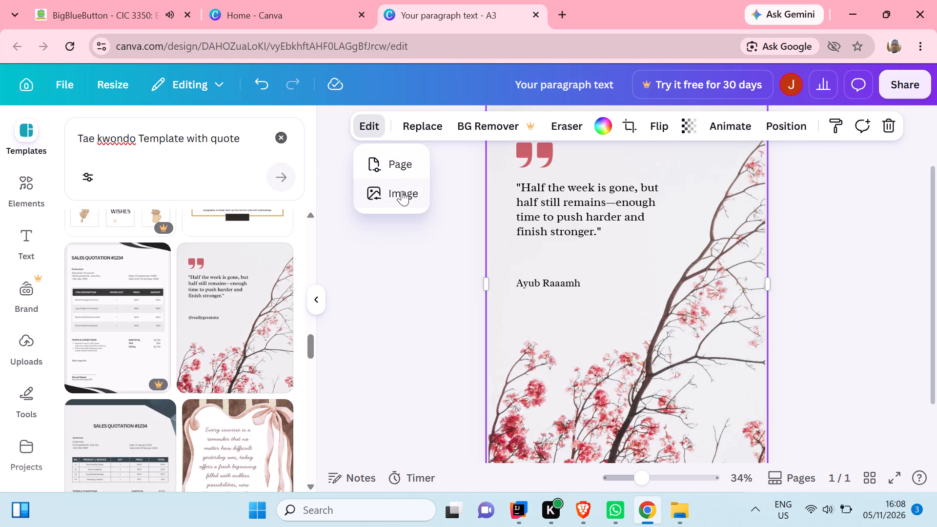
pyautogui.click(402, 191)
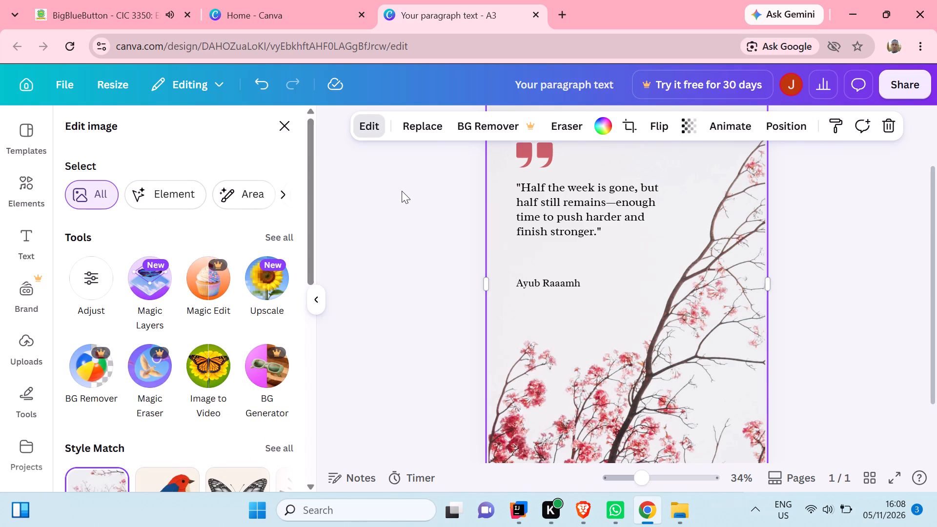
pyautogui.click(306, 481)
pyautogui.tripleClick(306, 481)
pyautogui.doubleClick(306, 481)
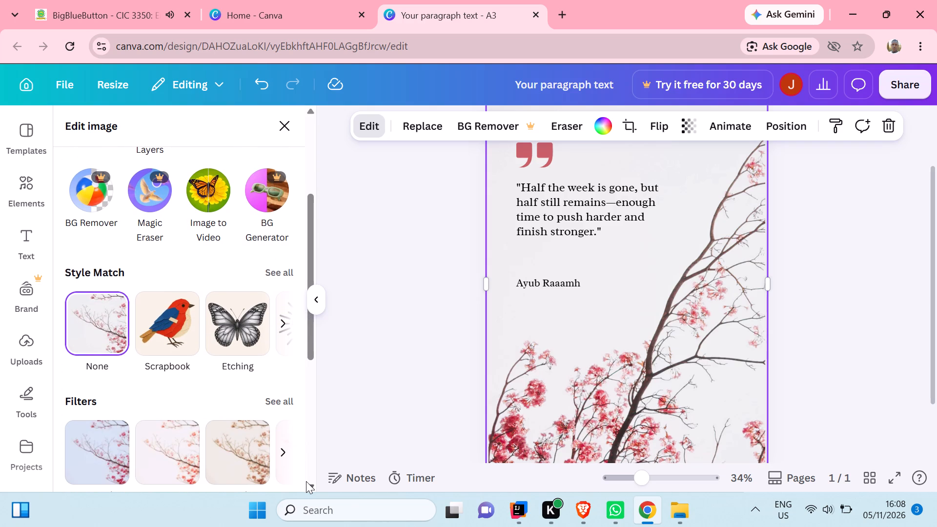
pyautogui.click(306, 481)
pyautogui.tripleClick(306, 481)
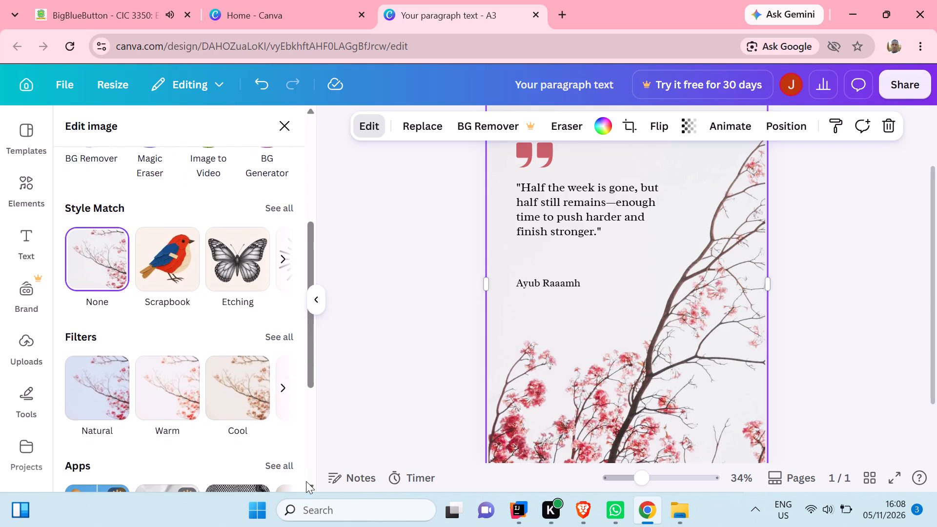
pyautogui.doubleClick(306, 481)
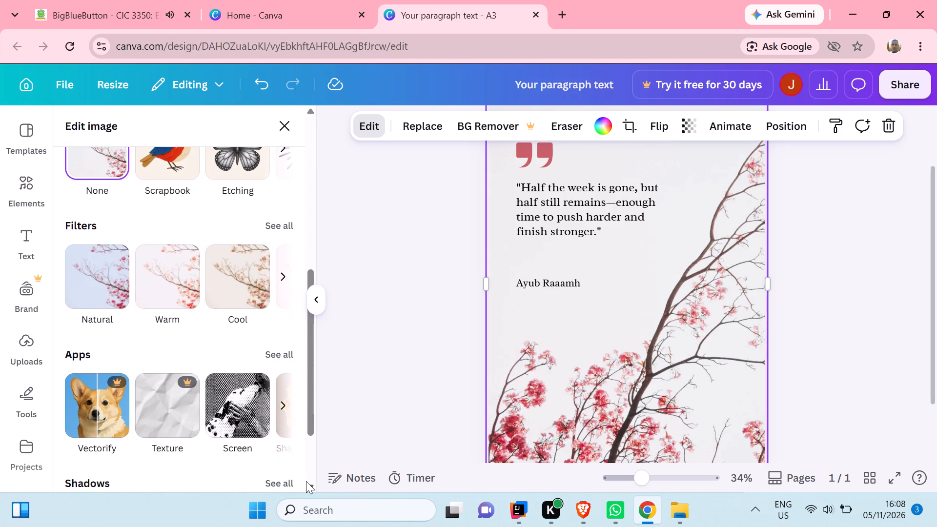
pyautogui.click(306, 481)
pyautogui.doubleClick(306, 481)
pyautogui.tripleClick(306, 481)
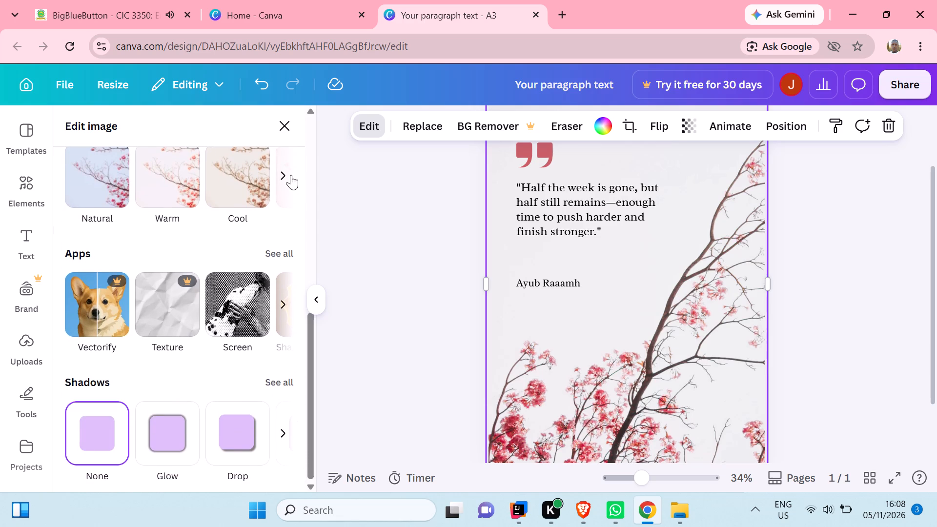
pyautogui.click(307, 110)
pyautogui.tripleClick(307, 110)
pyautogui.doubleClick(307, 110)
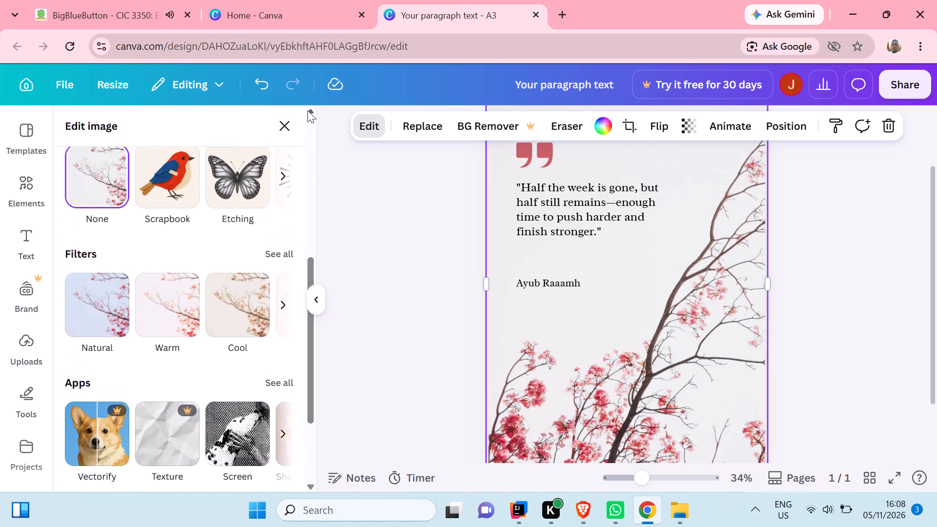
pyautogui.click(307, 110)
pyautogui.tripleClick(307, 110)
pyautogui.doubleClick(307, 110)
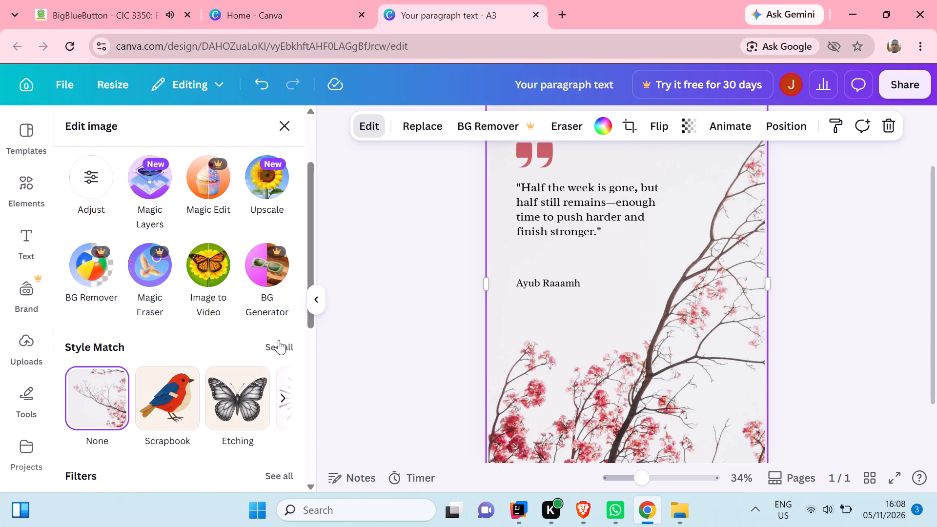
# Browse the full set of Style Match presets for the blossom background, from characters and illustration to craft and texture.
pyautogui.click(279, 340)
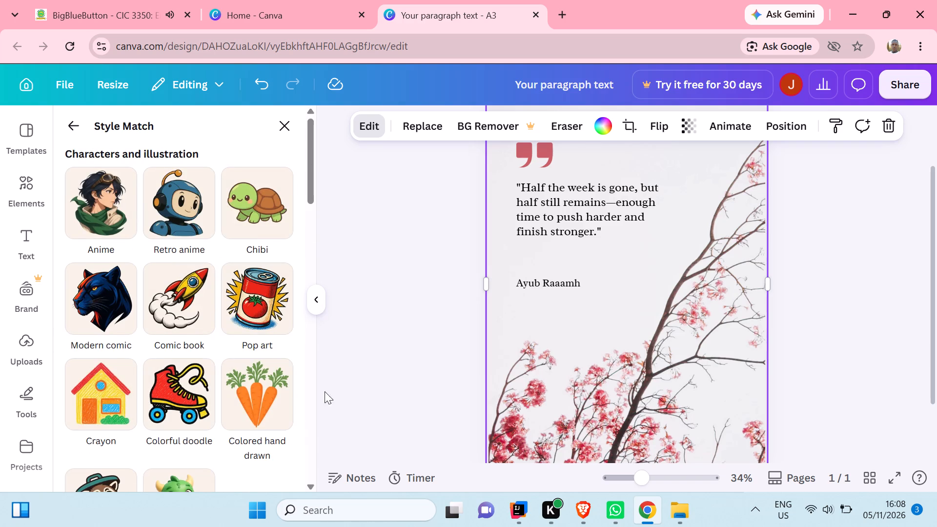
pyautogui.tripleClick(310, 481)
pyautogui.tripleClick(310, 481)
pyautogui.click(310, 481)
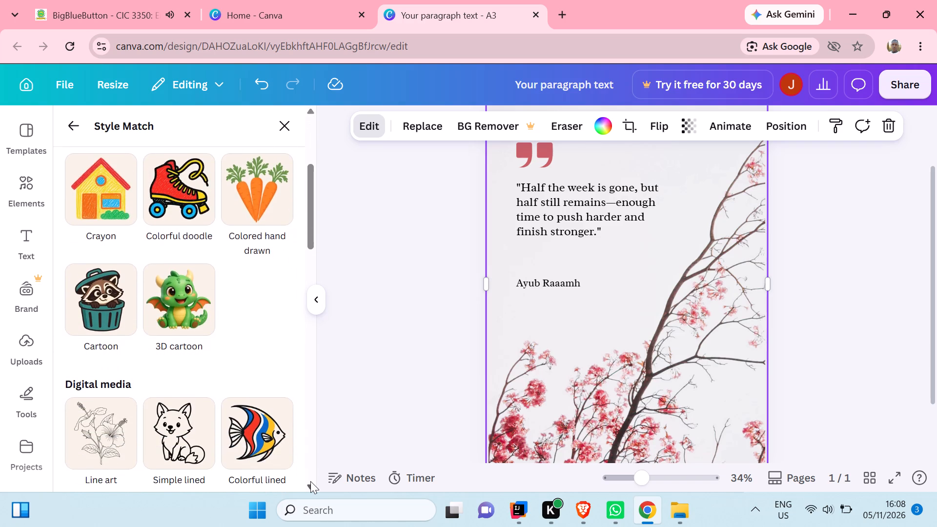
pyautogui.tripleClick(310, 481)
pyautogui.tripleClick(310, 481)
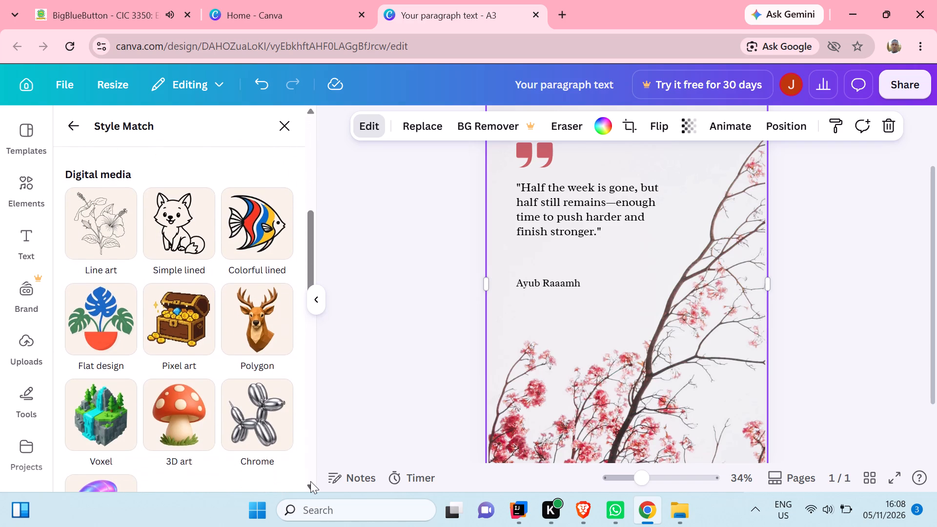
pyautogui.tripleClick(310, 481)
pyautogui.tripleClick(310, 481)
pyautogui.tripleClick(310, 481)
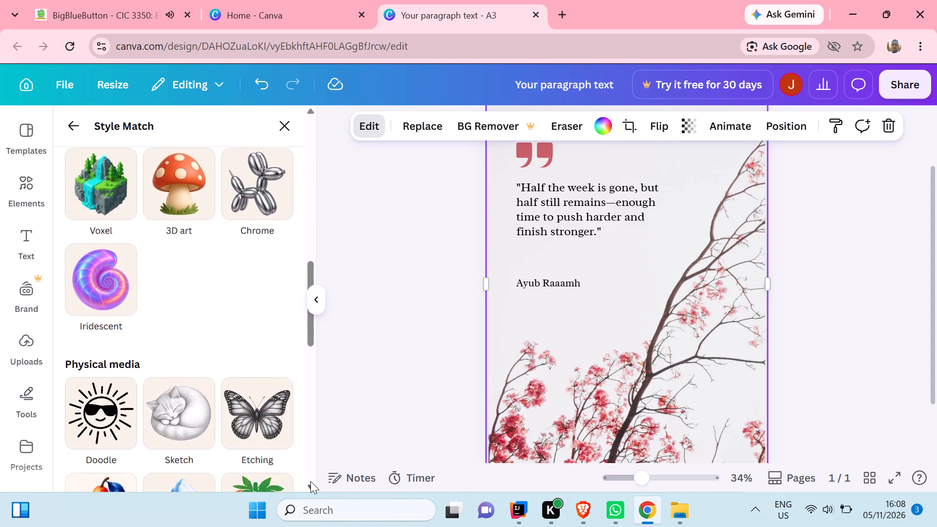
pyautogui.tripleClick(310, 481)
pyautogui.tripleClick(310, 481)
pyautogui.tripleClick(310, 481)
pyautogui.doubleClick(310, 481)
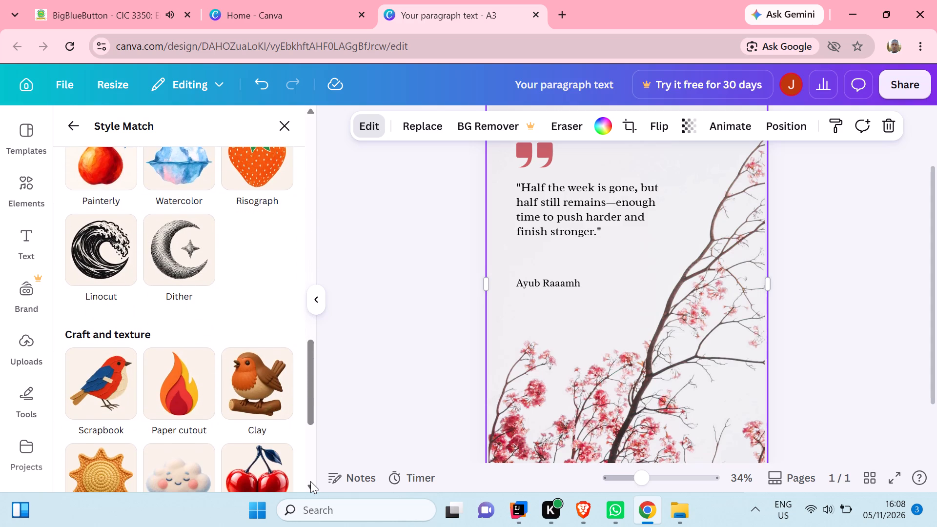
pyautogui.click(310, 481)
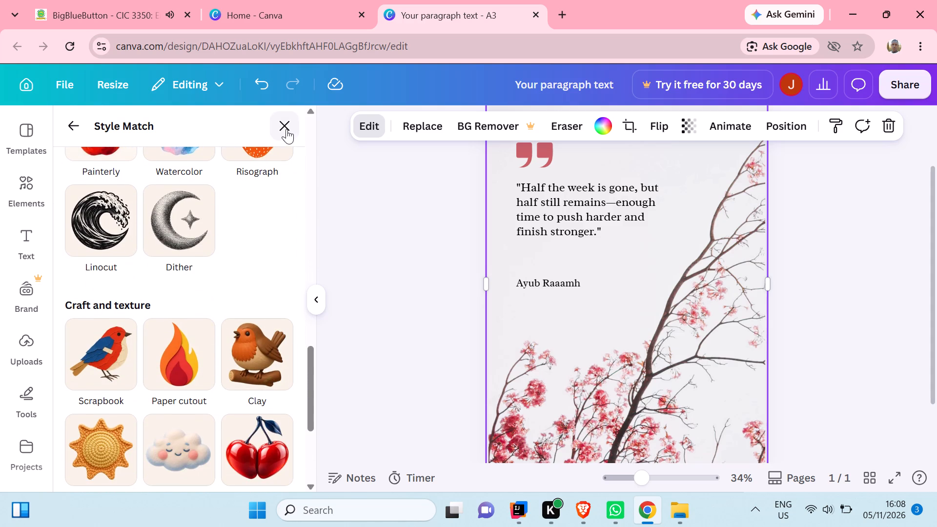
pyautogui.click(286, 129)
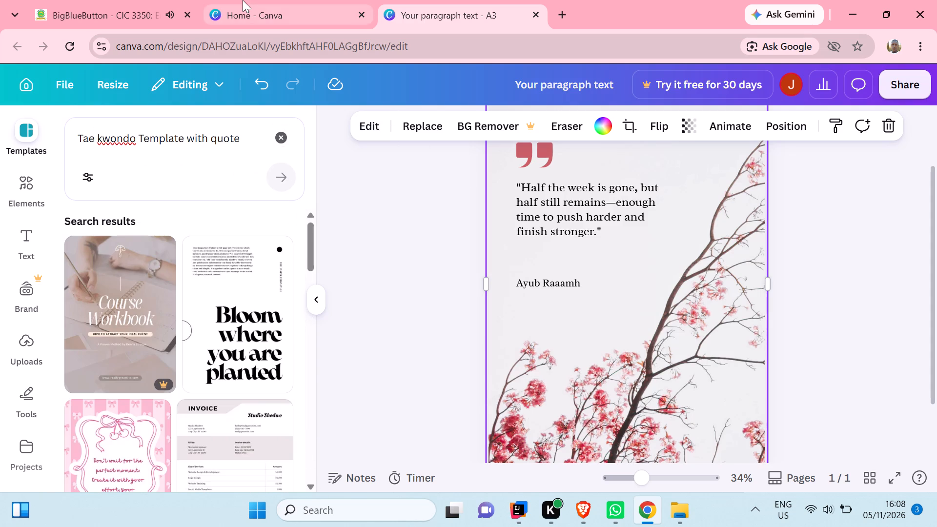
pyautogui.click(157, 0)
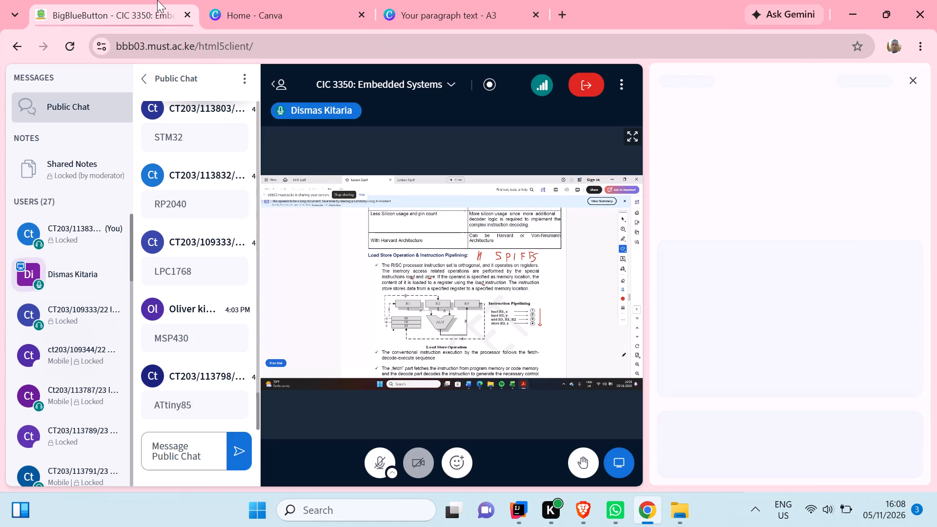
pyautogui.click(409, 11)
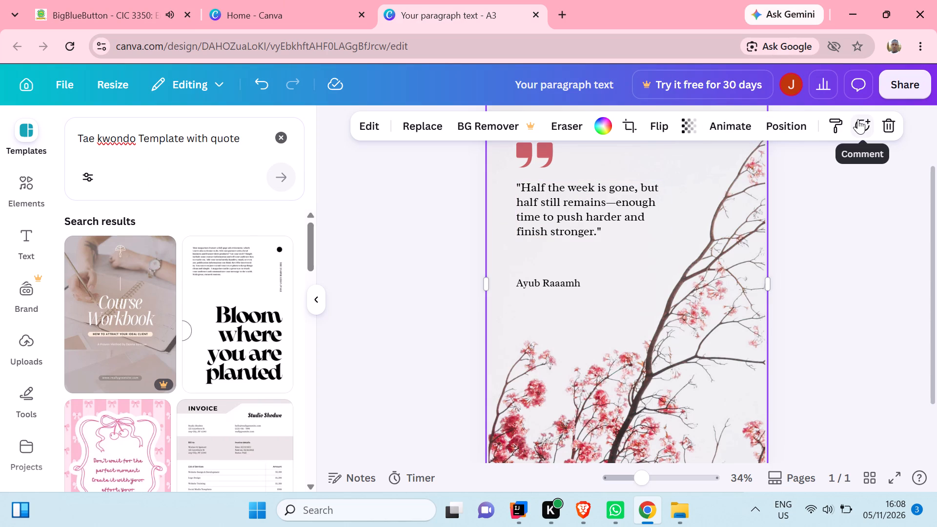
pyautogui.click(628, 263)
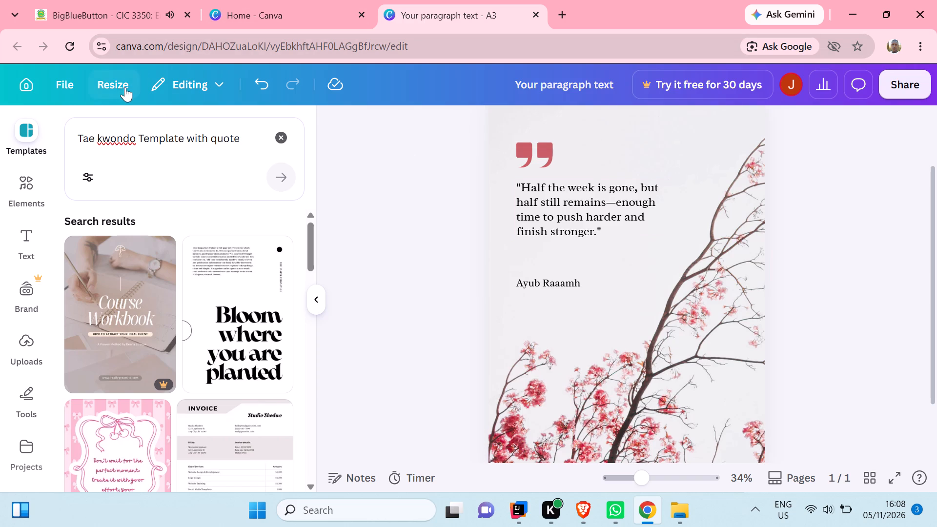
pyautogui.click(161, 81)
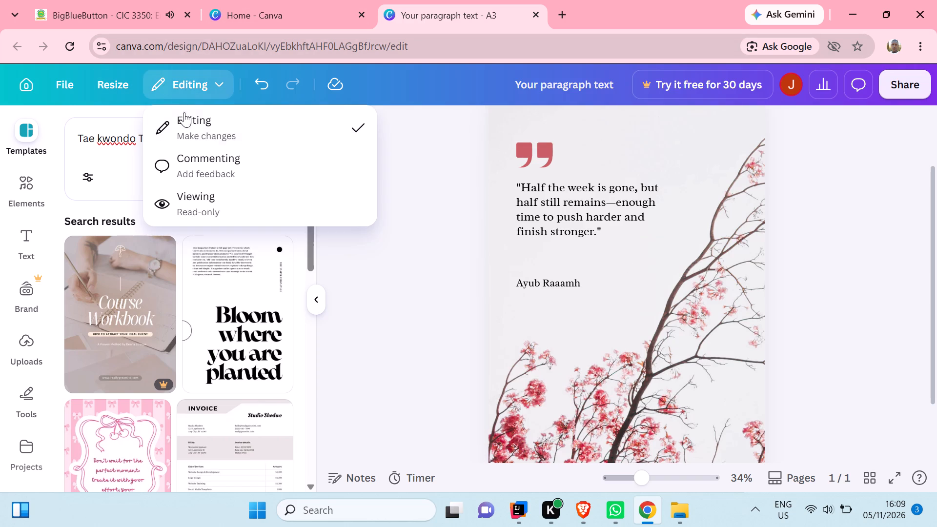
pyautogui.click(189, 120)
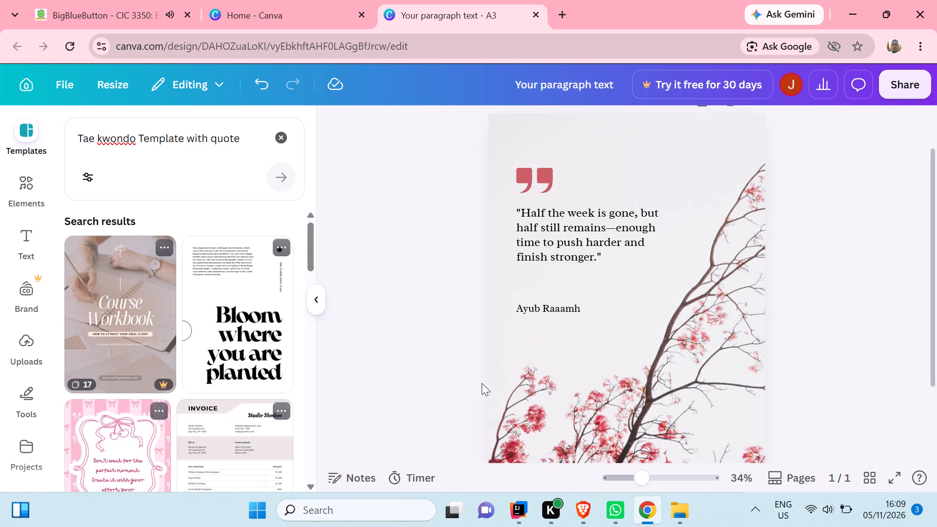
# Upload the photo "_DSC1 0283 (173).jpg.jpeg" from the images folder on the Desktop.
pyautogui.click(70, 77)
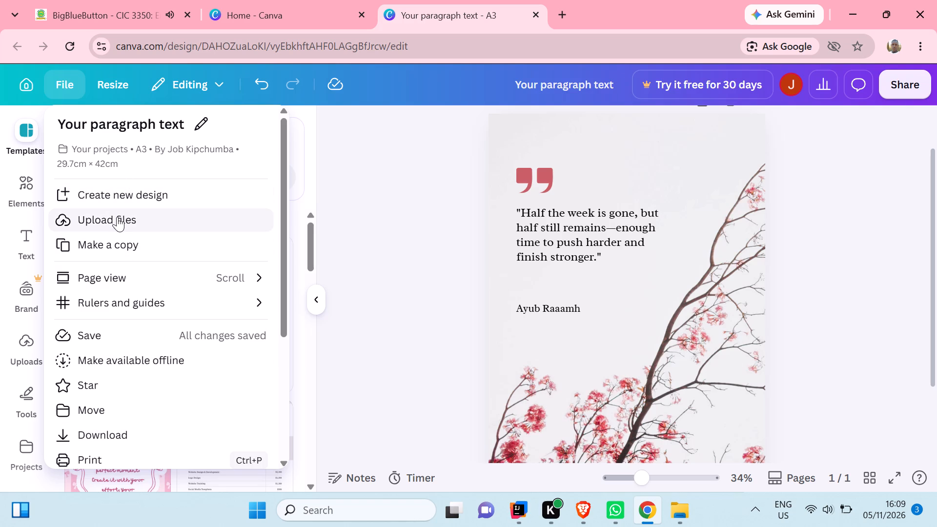
pyautogui.click(117, 217)
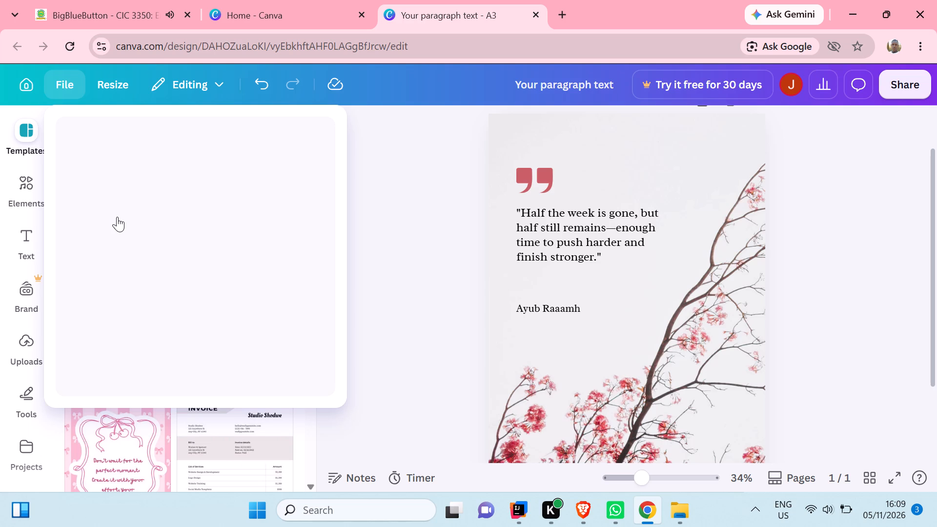
pyautogui.click(151, 280)
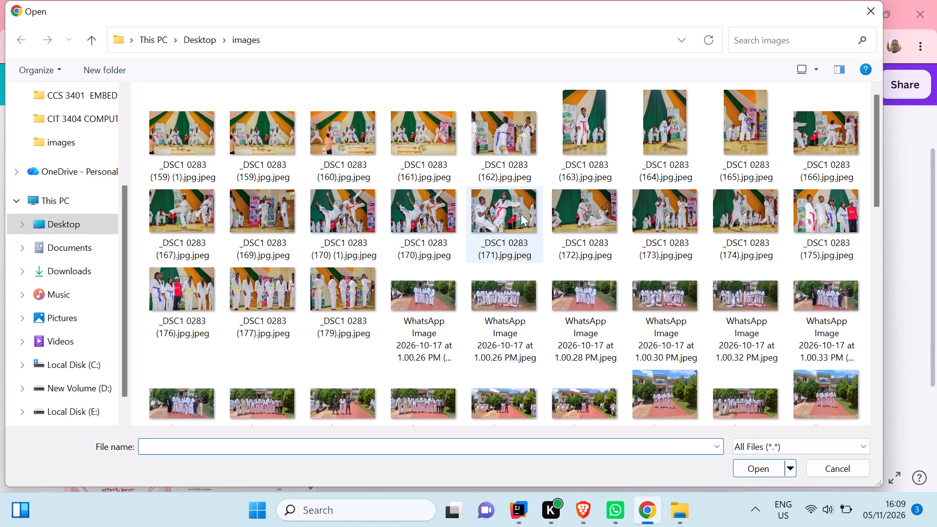
pyautogui.click(648, 221)
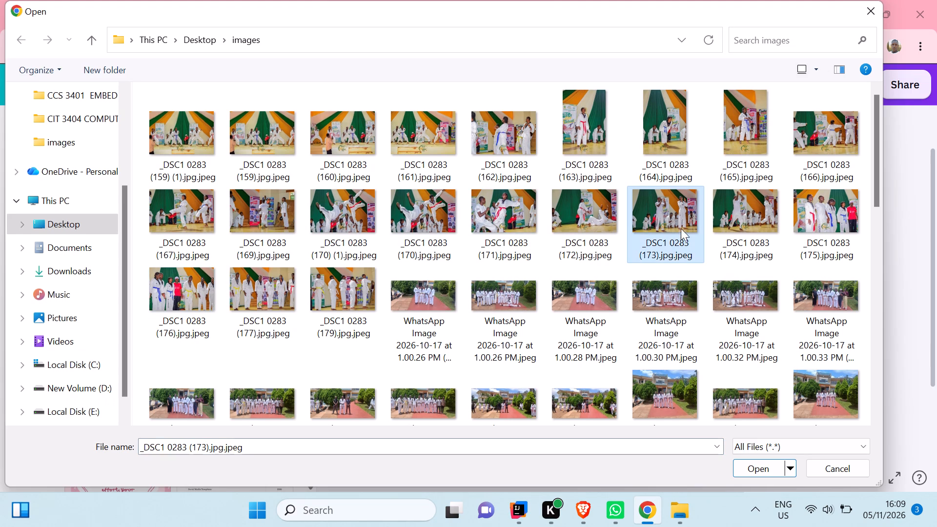
pyautogui.click(758, 463)
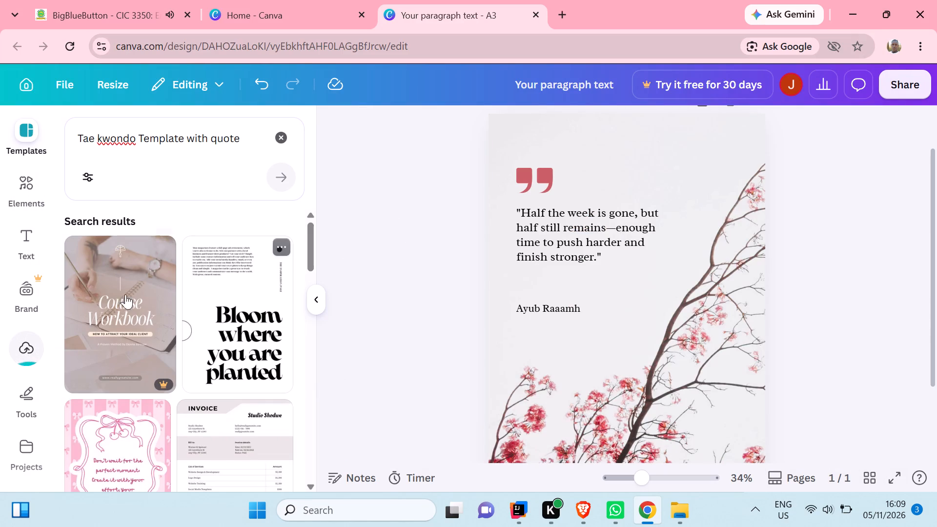
# Add the newly uploaded taekwondo photo to the page as a separate image, positioned below the credited name over the lower blossoms.
pyautogui.click(26, 339)
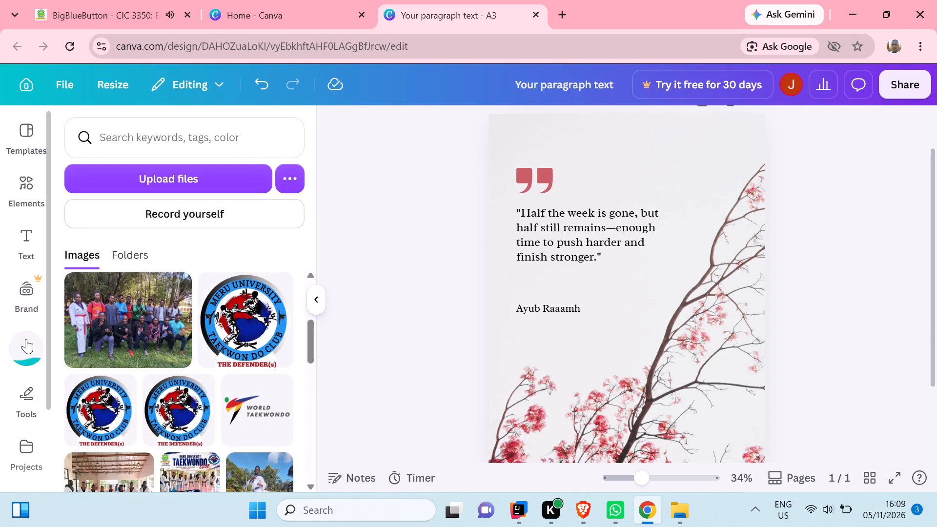
pyautogui.tripleClick(311, 274)
pyautogui.doubleClick(311, 274)
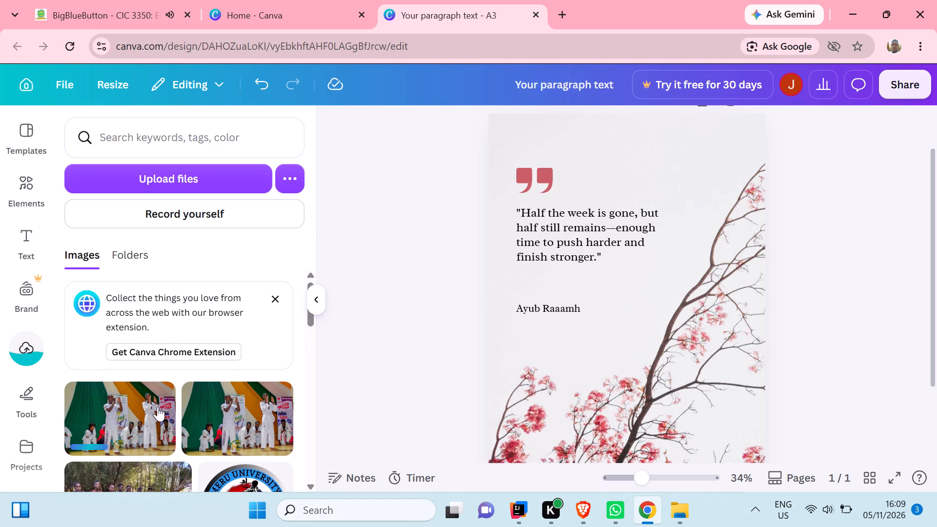
pyautogui.moveTo(146, 408); pyautogui.dragTo(589, 251)
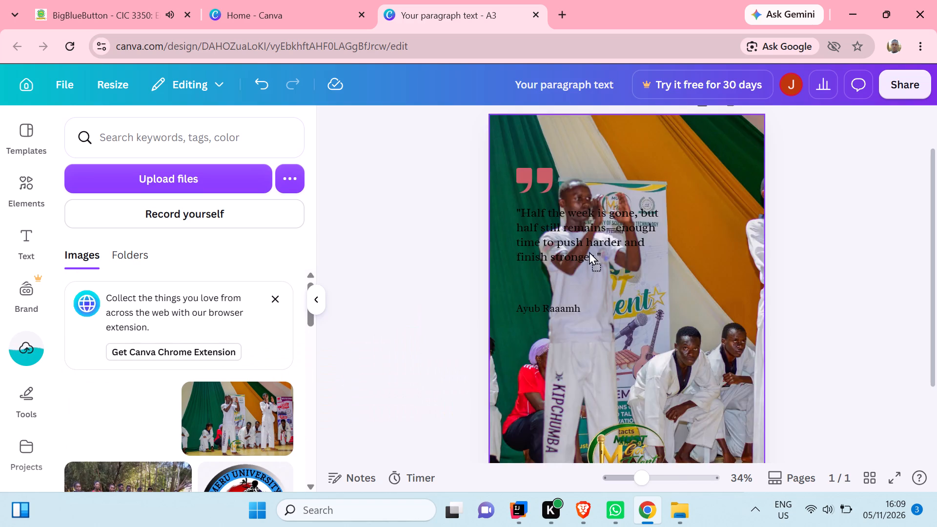
pyautogui.moveTo(589, 251); pyautogui.dragTo(640, 277)
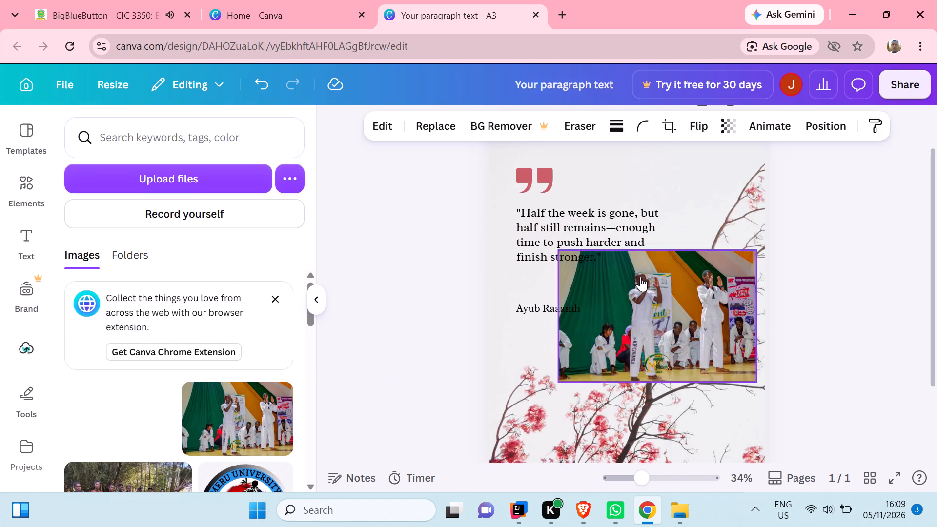
pyautogui.moveTo(699, 315); pyautogui.dragTo(680, 327)
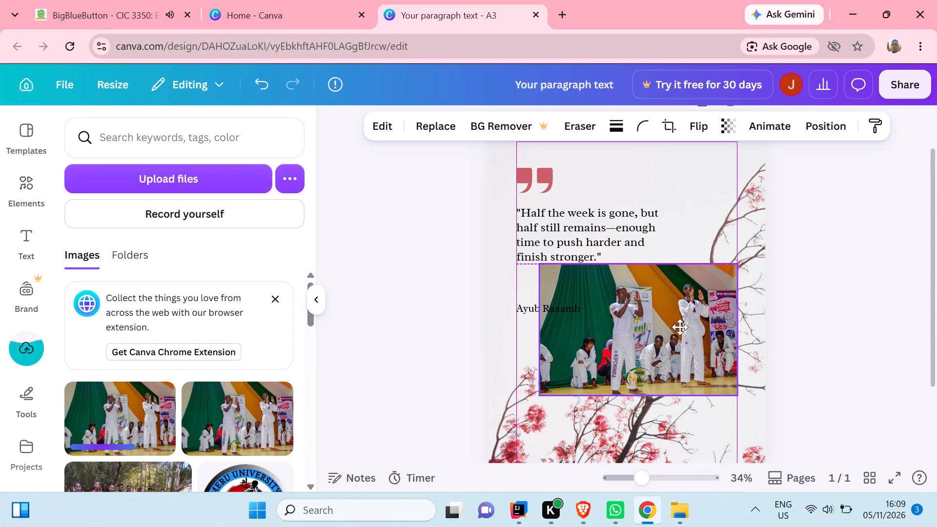
pyautogui.moveTo(680, 327); pyautogui.dragTo(672, 214)
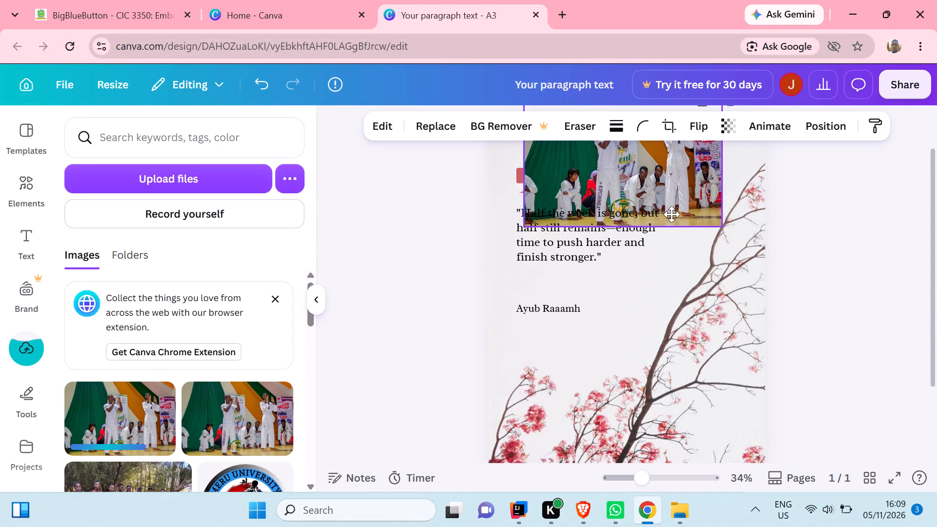
pyautogui.moveTo(672, 214); pyautogui.dragTo(675, 452)
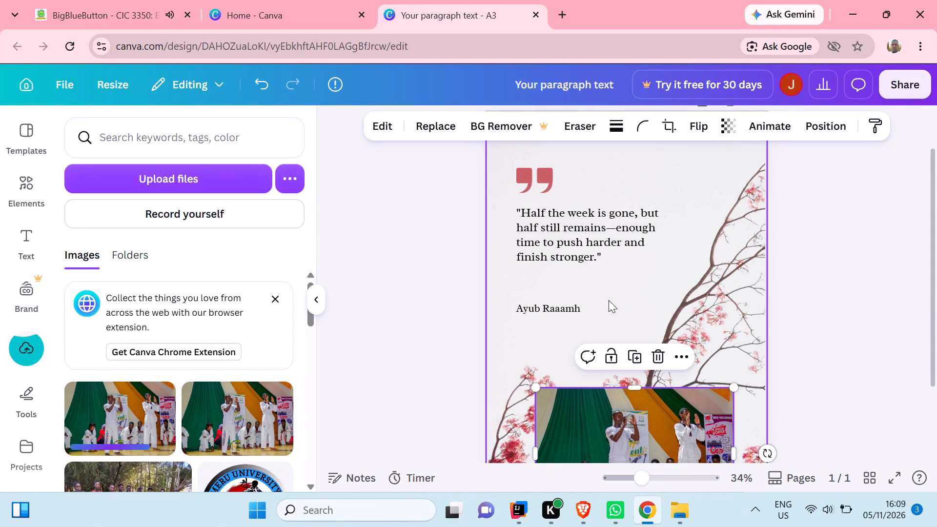
# Move the quote text, its quotation mark and the credited name closer together, shifting the group lower and slightly left on the page.
pyautogui.moveTo(588, 242); pyautogui.dragTo(587, 266)
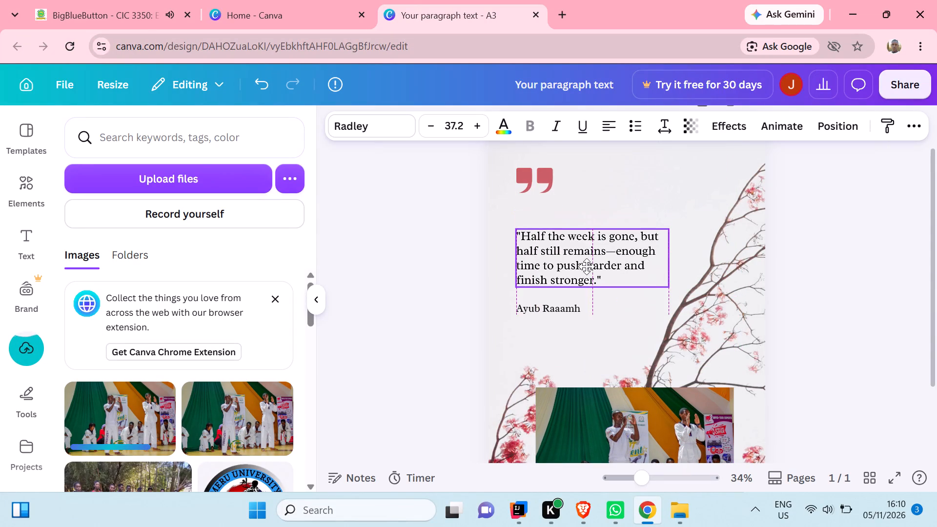
pyautogui.moveTo(587, 266); pyautogui.dragTo(584, 267)
pyautogui.moveTo(530, 179); pyautogui.dragTo(529, 208)
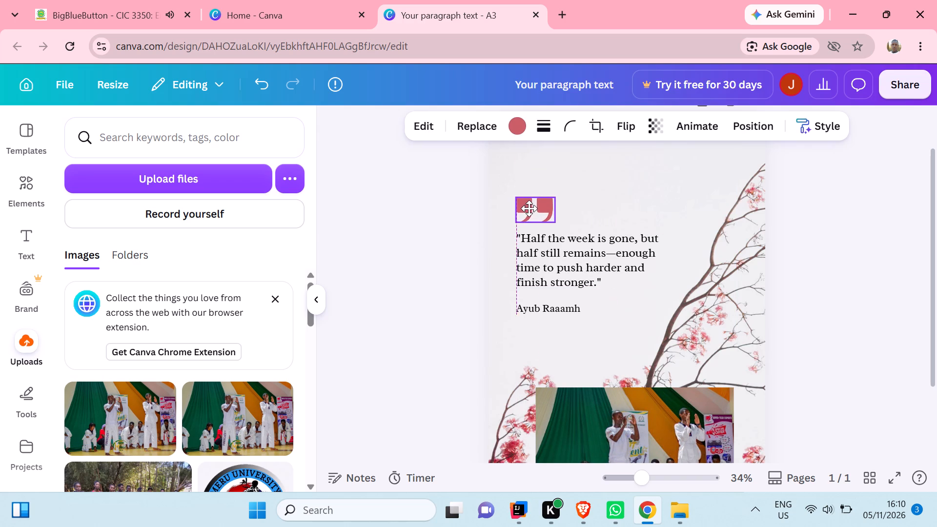
pyautogui.moveTo(529, 208); pyautogui.dragTo(529, 209)
pyautogui.moveTo(554, 253); pyautogui.dragTo(546, 253)
pyautogui.moveTo(580, 253); pyautogui.dragTo(579, 253)
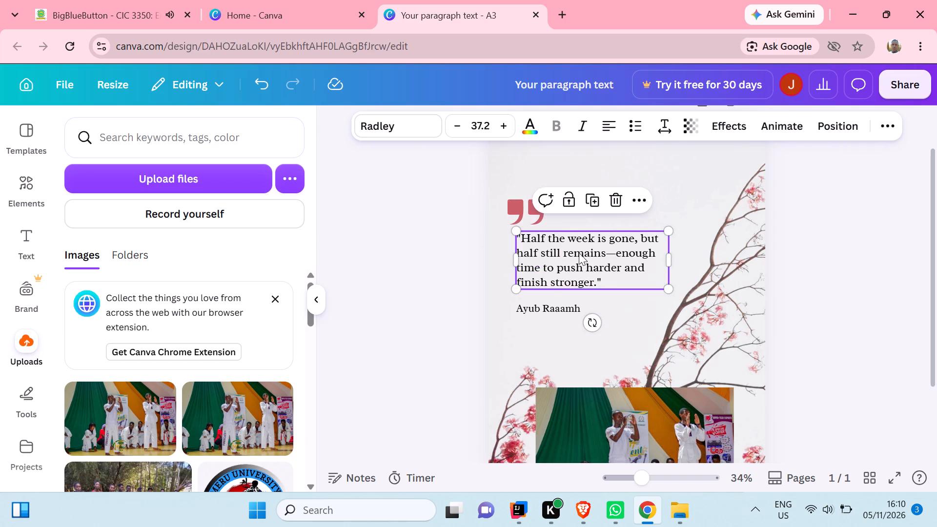
pyautogui.moveTo(579, 253); pyautogui.dragTo(571, 252)
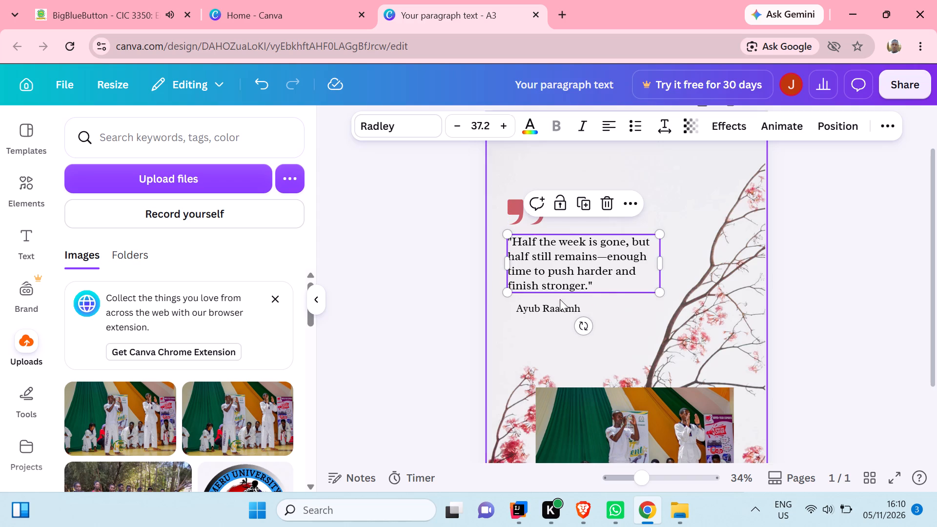
pyautogui.moveTo(559, 310); pyautogui.dragTo(554, 305)
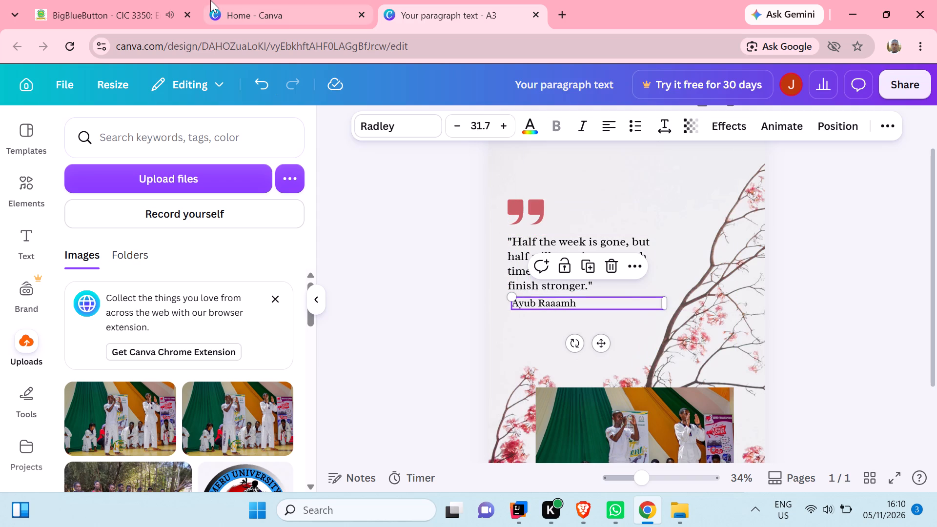
pyautogui.click(160, 0)
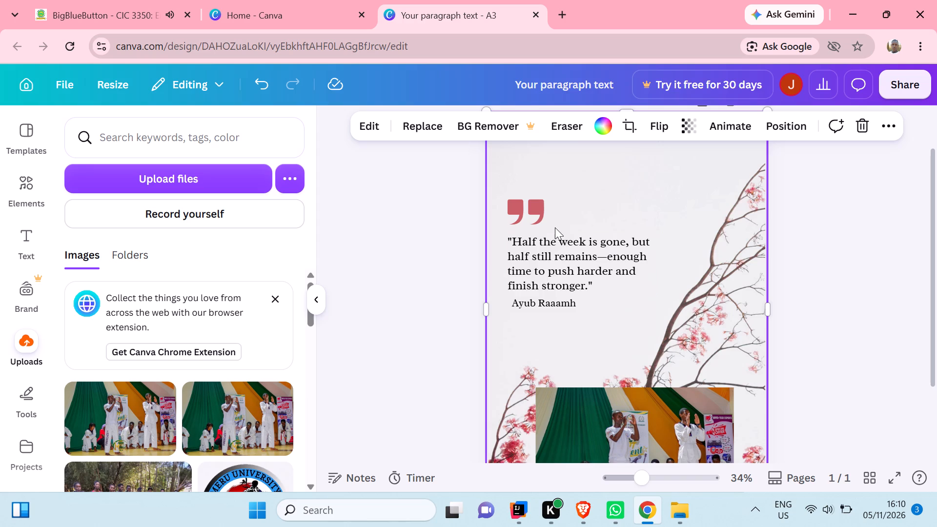
pyautogui.moveTo(547, 300); pyautogui.dragTo(543, 331)
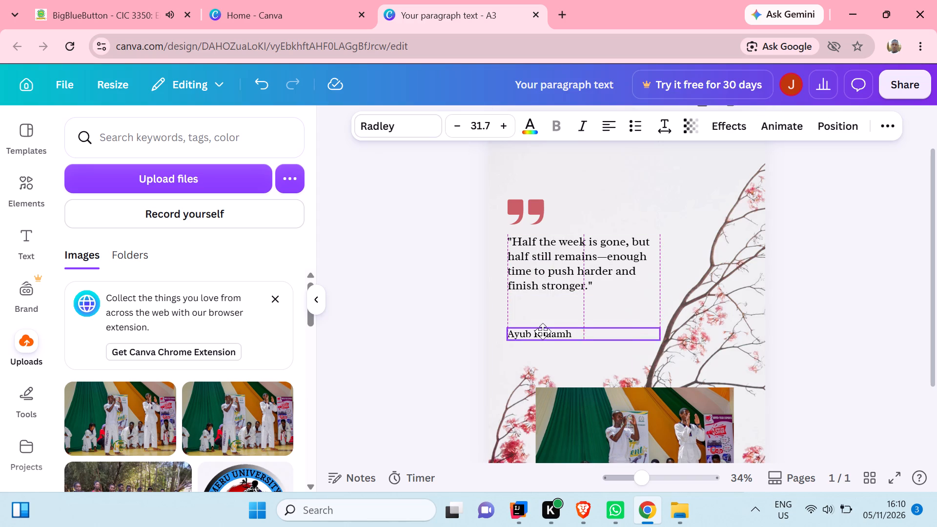
pyautogui.moveTo(543, 331); pyautogui.dragTo(537, 343)
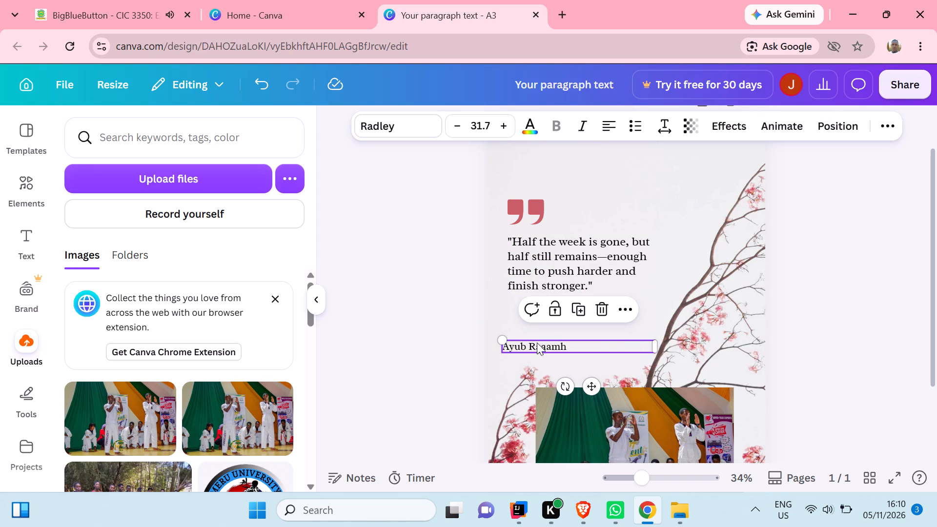
pyautogui.moveTo(540, 274); pyautogui.dragTo(534, 317)
pyautogui.moveTo(522, 213); pyautogui.dragTo(522, 216)
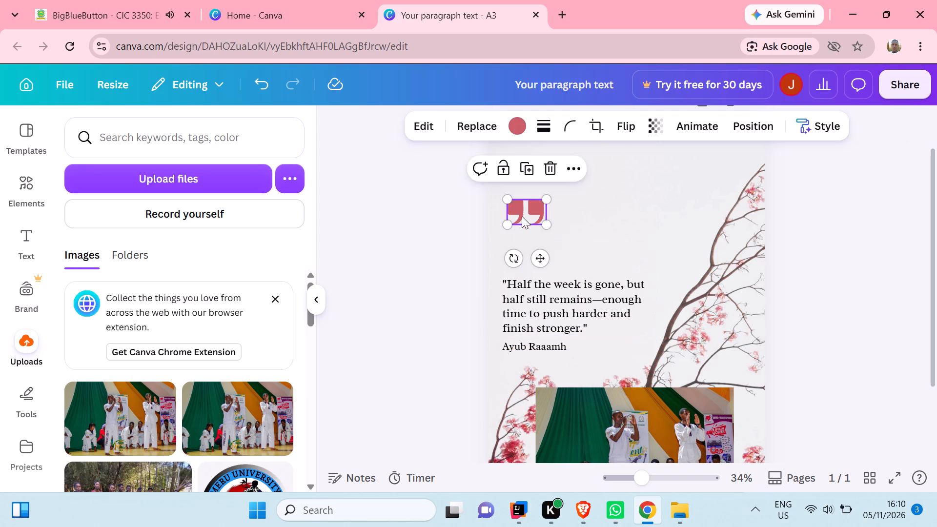
pyautogui.moveTo(522, 216); pyautogui.dragTo(518, 260)
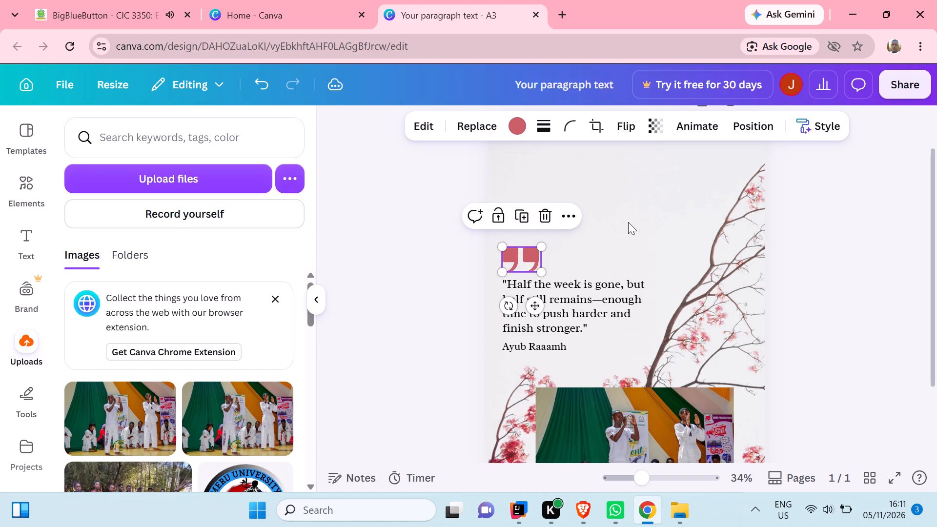
pyautogui.click(628, 222)
# Move the taekwondo photo above the quotation mark and enlarge it proportionally to about 22 wide.
pyautogui.moveTo(641, 415); pyautogui.dragTo(603, 127)
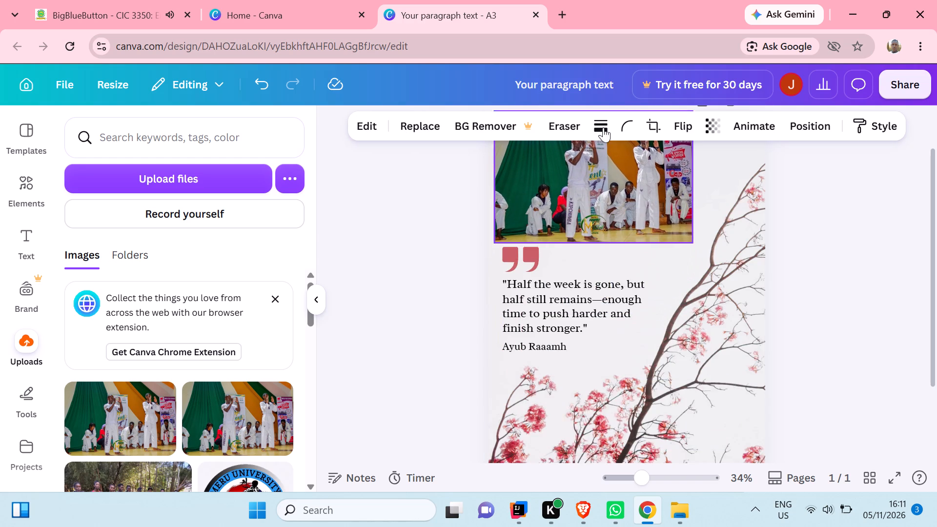
pyautogui.moveTo(603, 127); pyautogui.dragTo(610, 128)
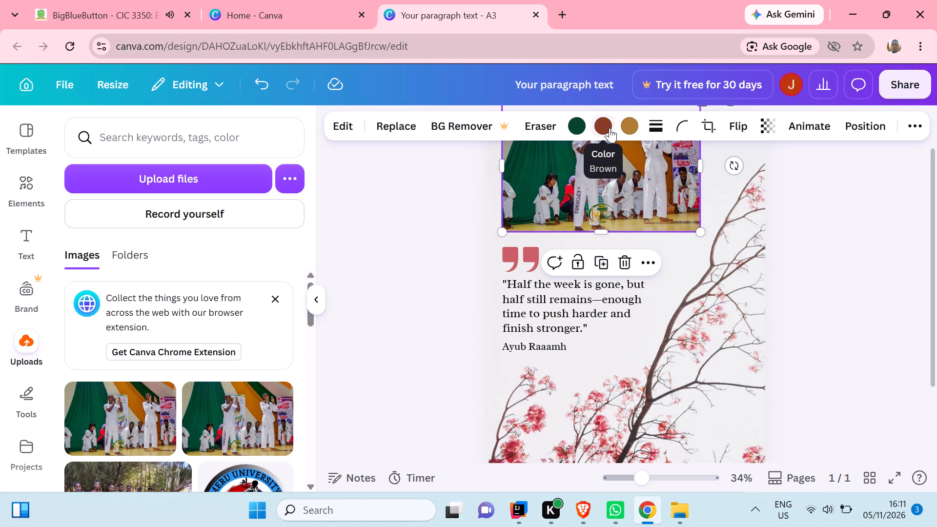
pyautogui.moveTo(702, 228); pyautogui.dragTo(710, 227)
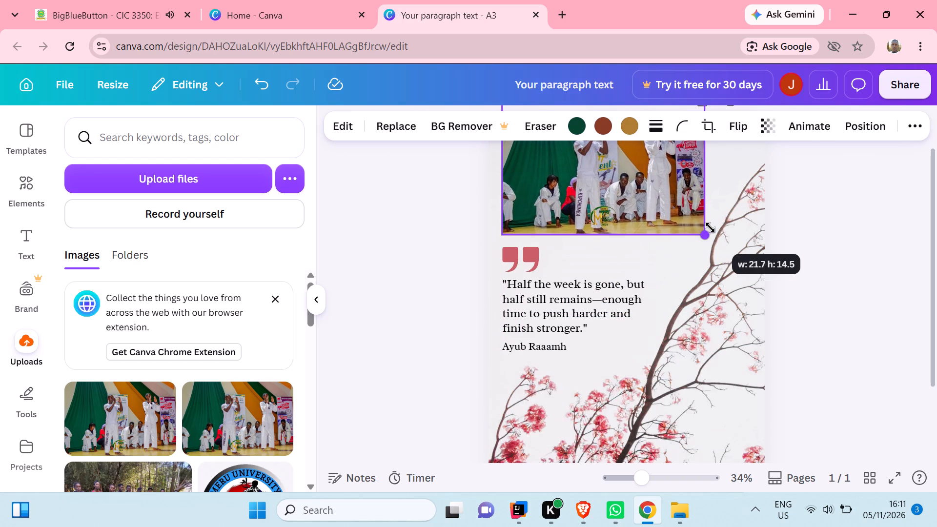
pyautogui.moveTo(710, 227); pyautogui.dragTo(712, 227)
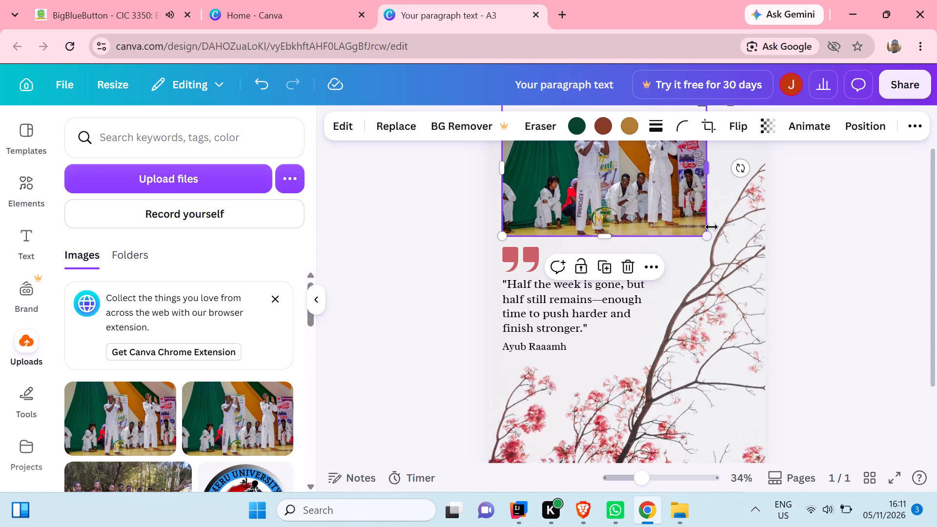
pyautogui.click(811, 216)
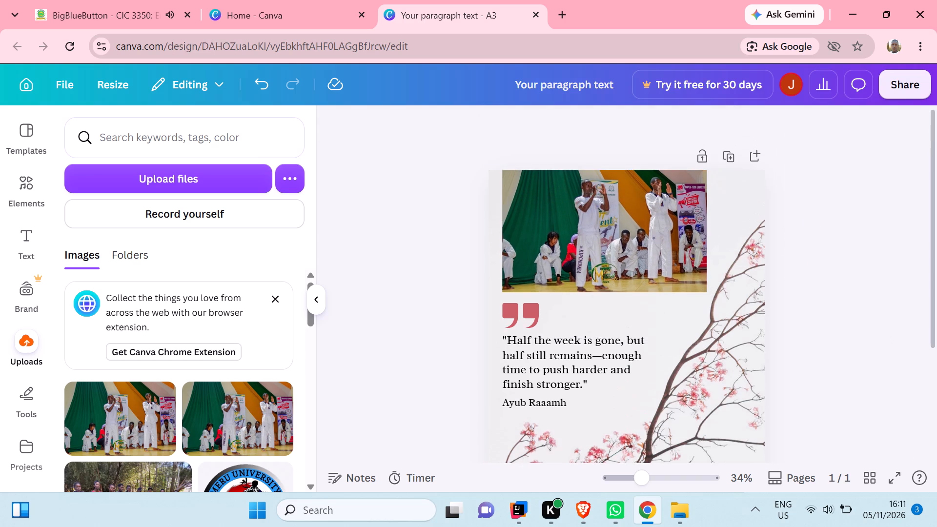
# Position the taekwondo photo flush with the page's top-left corner.
pyautogui.rightClick(681, 227)
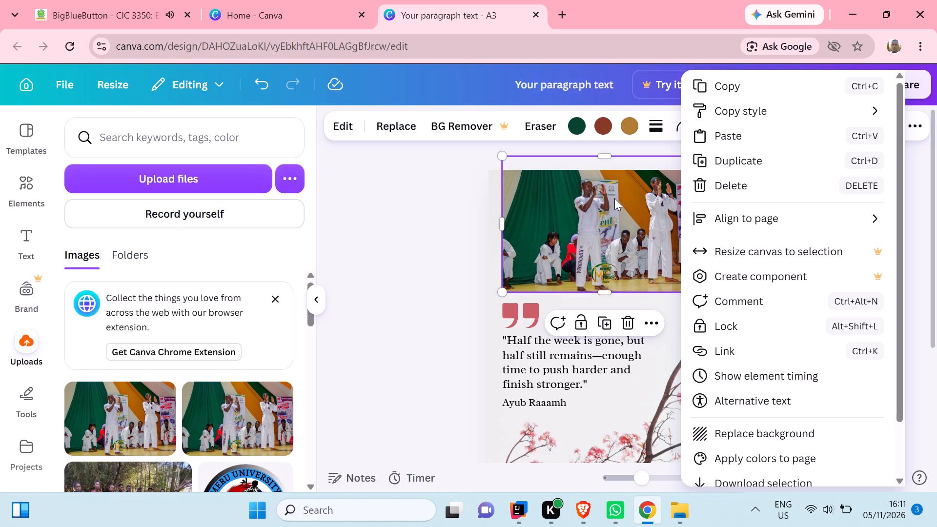
pyautogui.moveTo(614, 198); pyautogui.dragTo(611, 179)
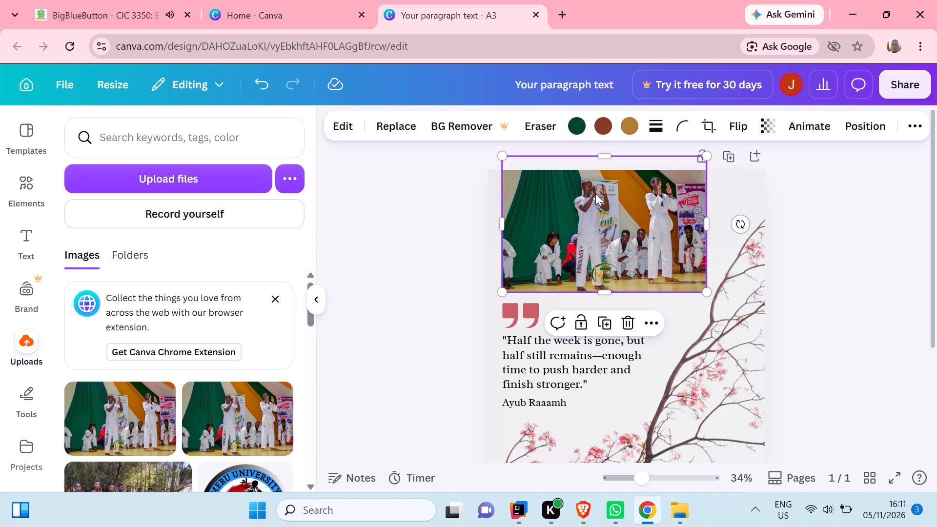
pyautogui.click(595, 193)
pyautogui.moveTo(595, 193); pyautogui.dragTo(597, 191)
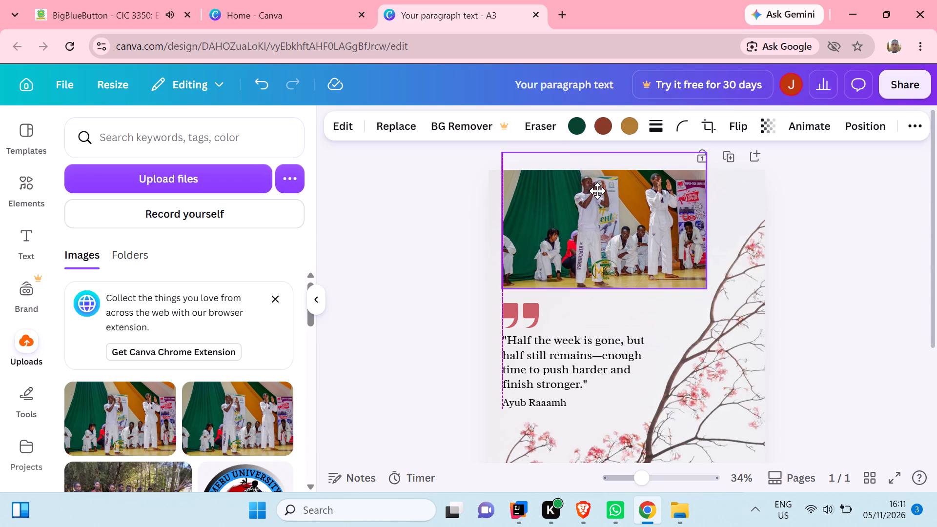
pyautogui.moveTo(597, 191); pyautogui.dragTo(600, 206)
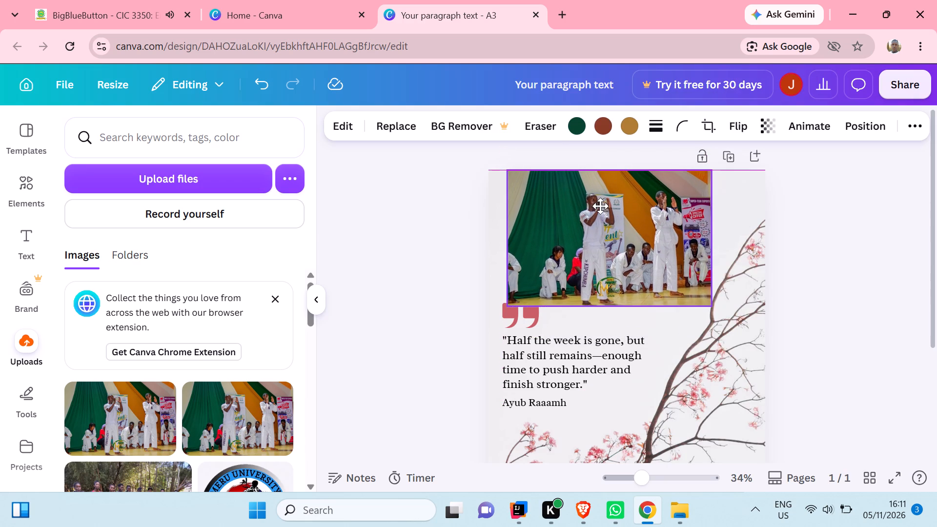
pyautogui.moveTo(600, 206); pyautogui.dragTo(585, 209)
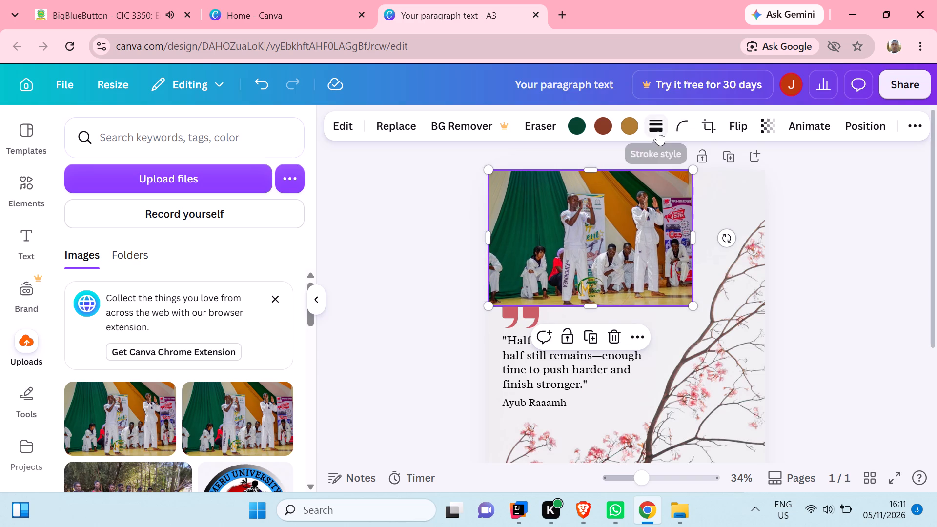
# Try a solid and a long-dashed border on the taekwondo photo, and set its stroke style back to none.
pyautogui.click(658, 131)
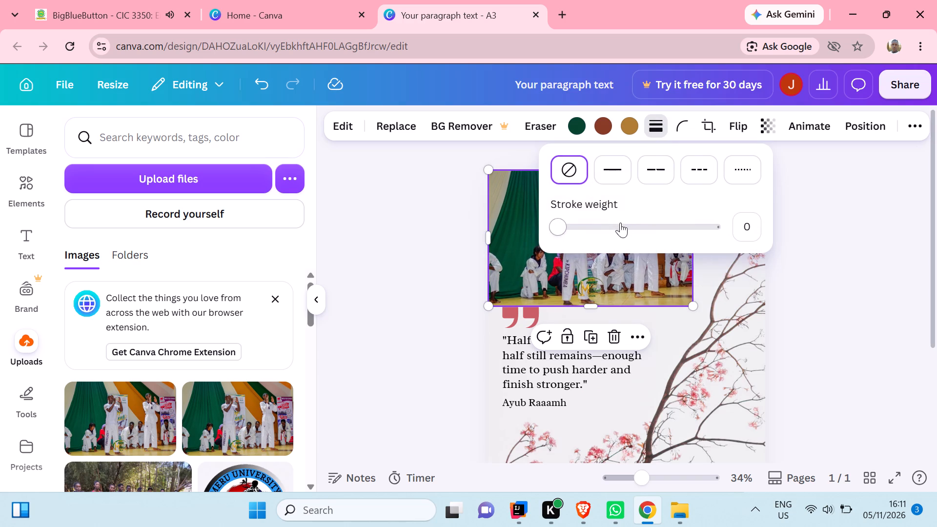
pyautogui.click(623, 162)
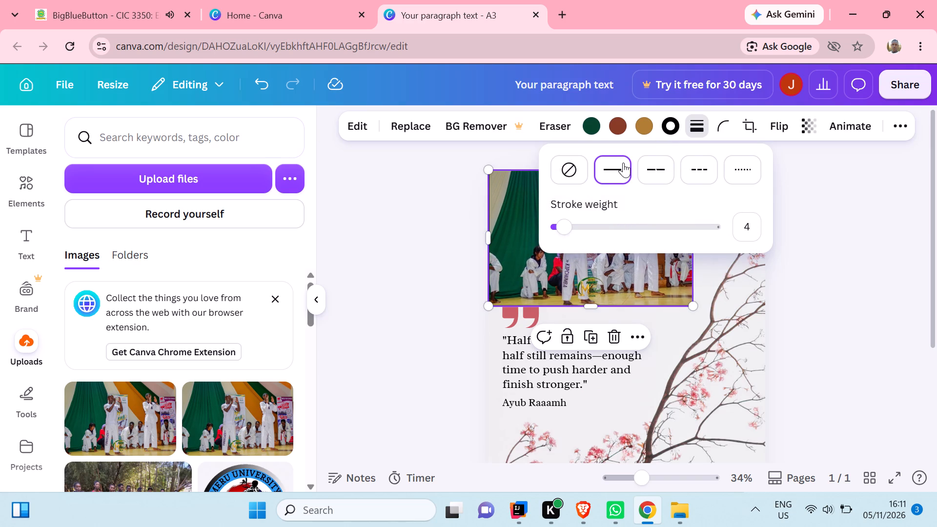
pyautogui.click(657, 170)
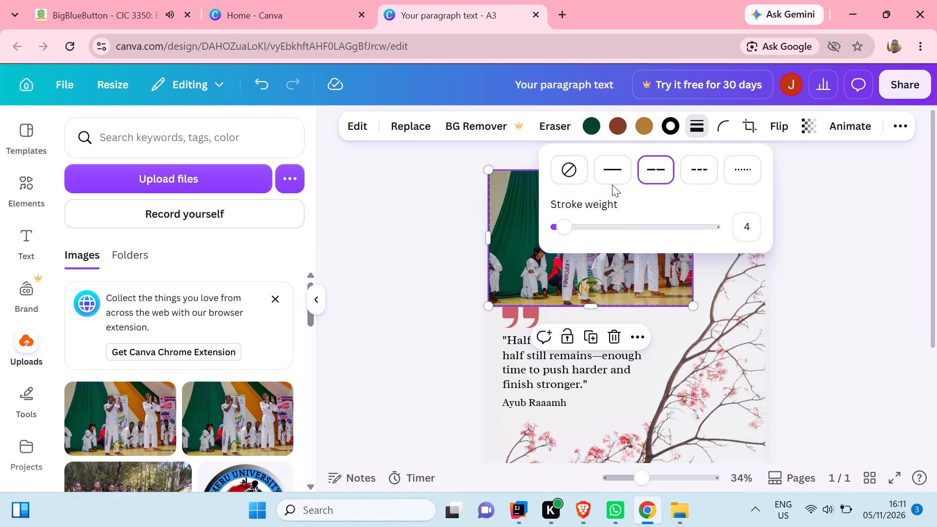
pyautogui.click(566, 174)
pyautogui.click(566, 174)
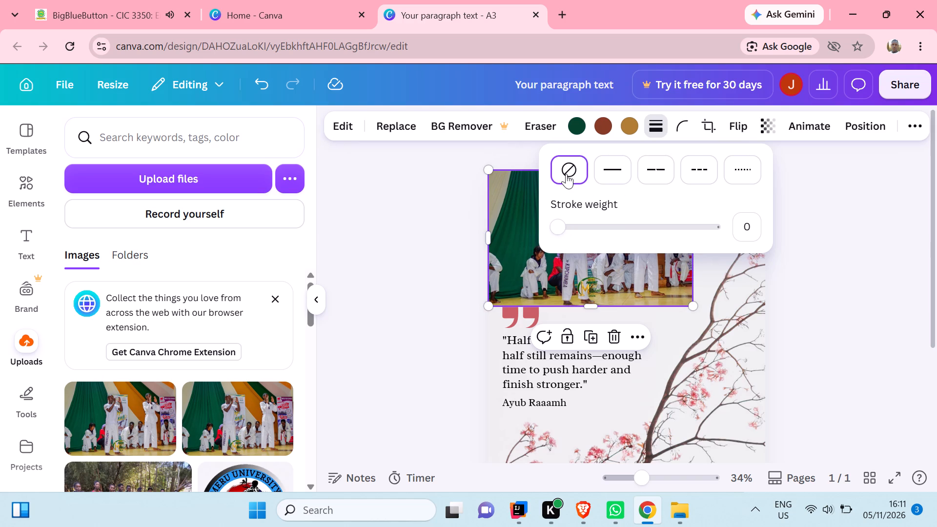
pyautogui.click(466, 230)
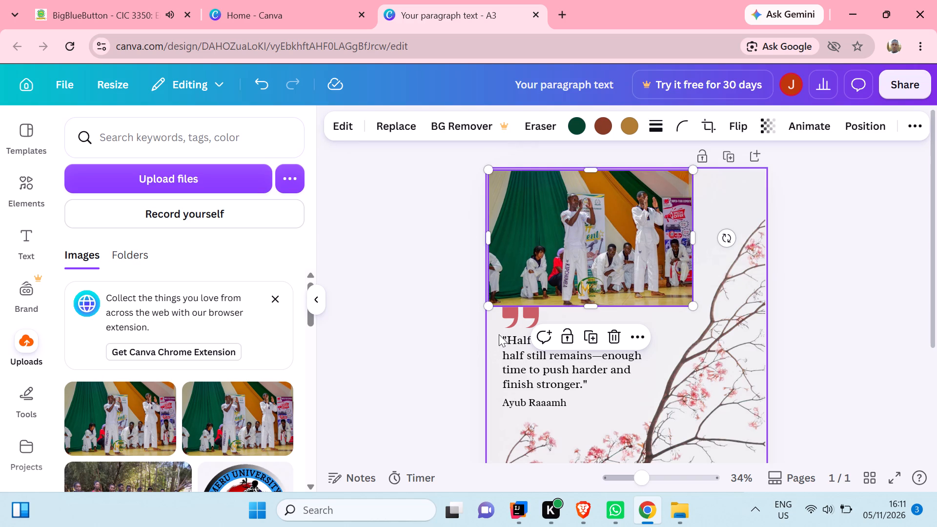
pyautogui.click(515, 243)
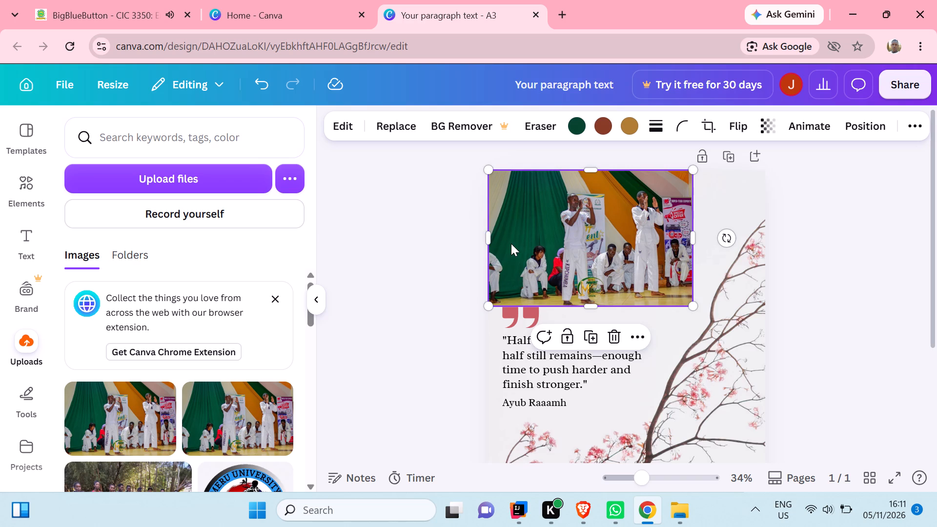
# Switch to the Embedded Systems lecture in BigBlueButton to check on the class.
pyautogui.click(106, 0)
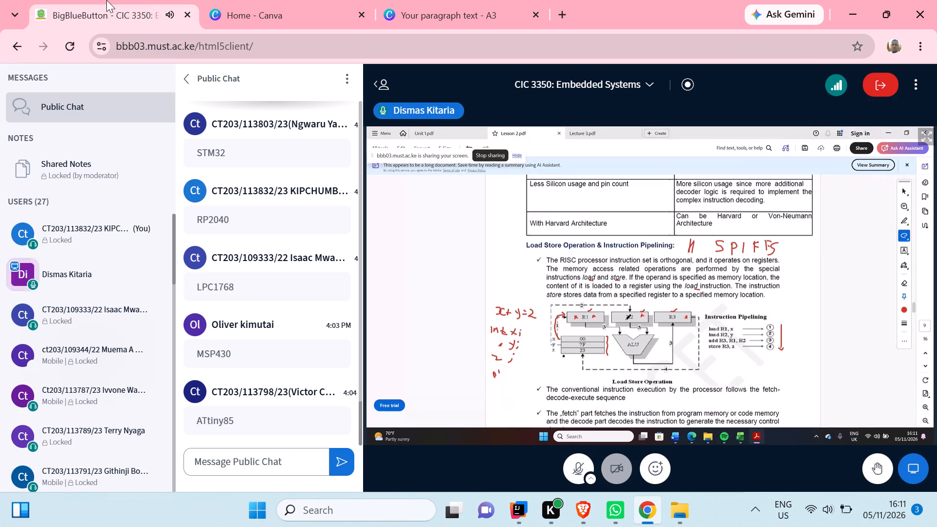
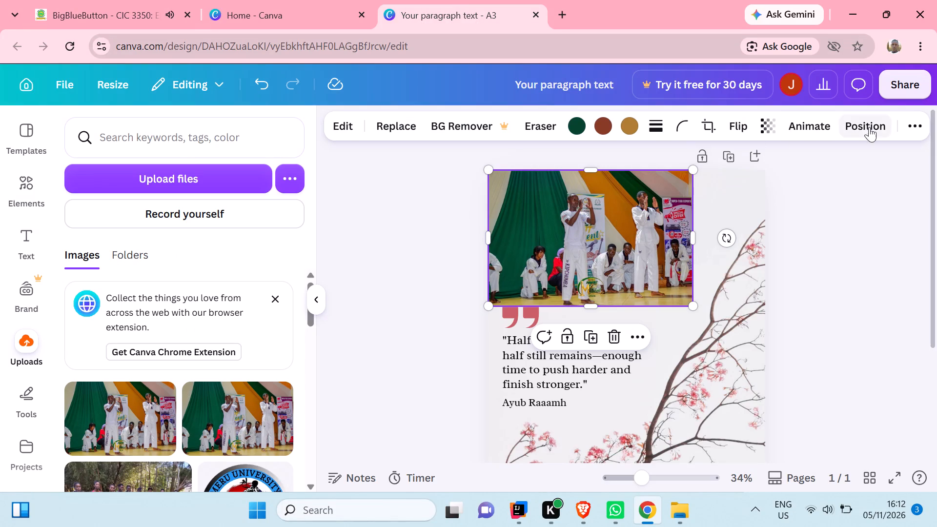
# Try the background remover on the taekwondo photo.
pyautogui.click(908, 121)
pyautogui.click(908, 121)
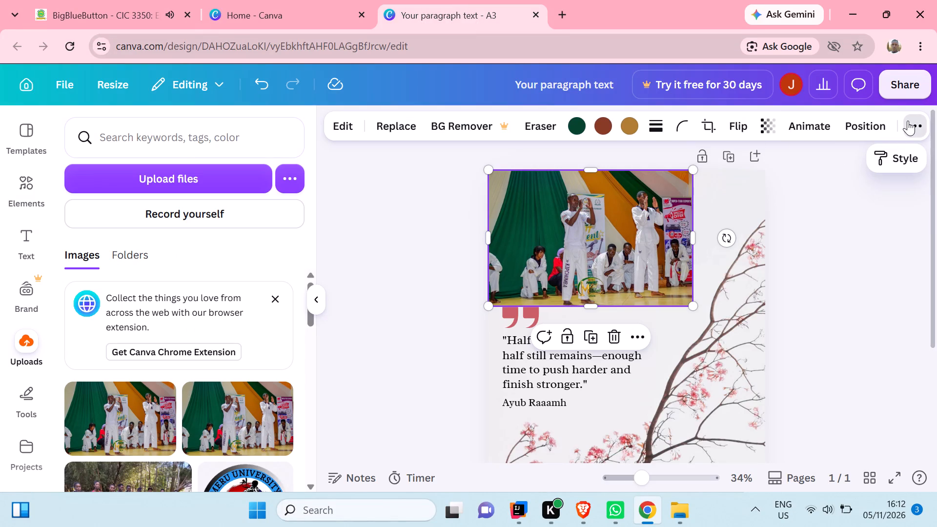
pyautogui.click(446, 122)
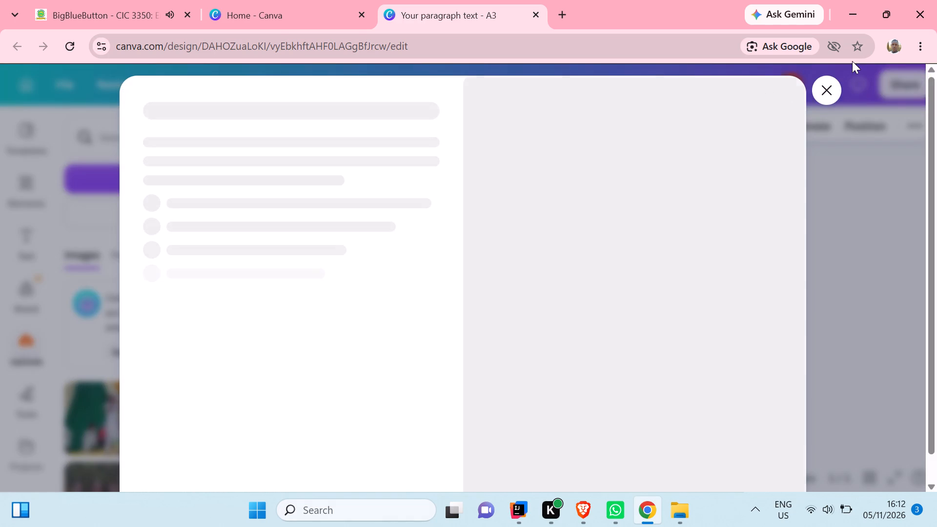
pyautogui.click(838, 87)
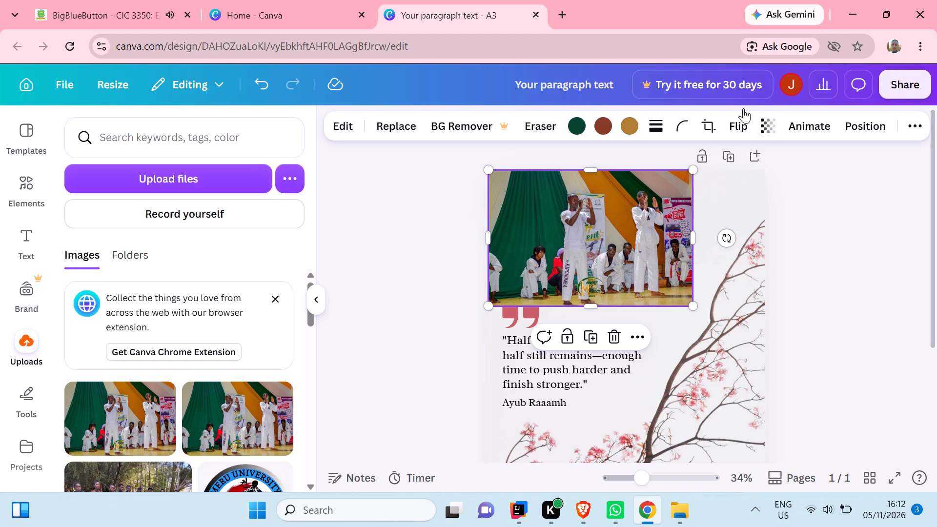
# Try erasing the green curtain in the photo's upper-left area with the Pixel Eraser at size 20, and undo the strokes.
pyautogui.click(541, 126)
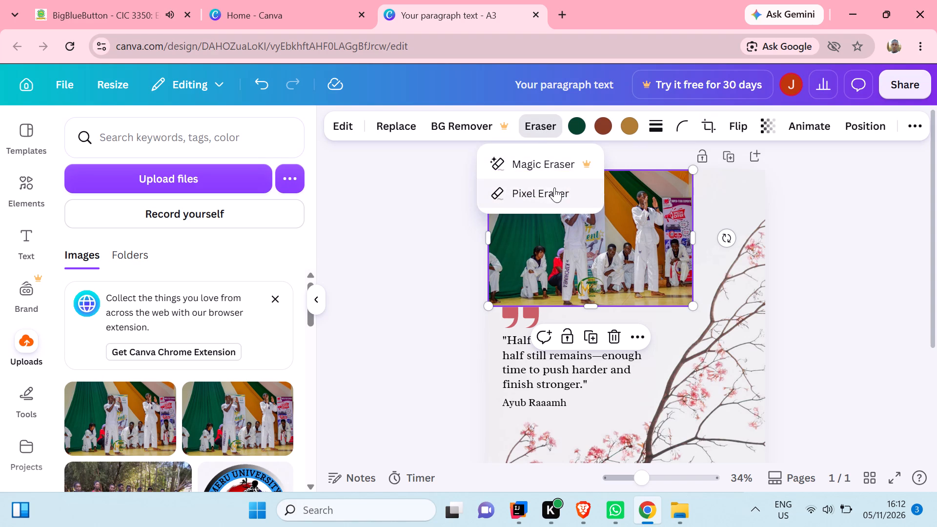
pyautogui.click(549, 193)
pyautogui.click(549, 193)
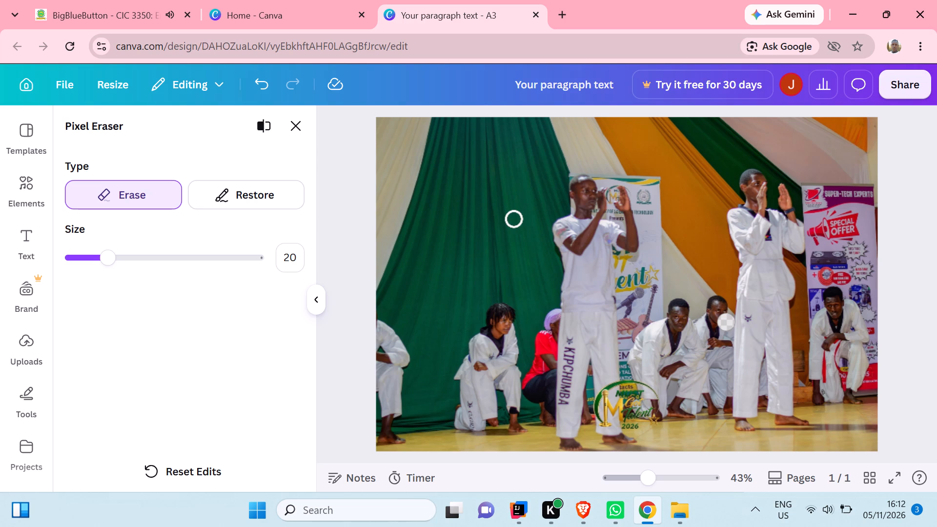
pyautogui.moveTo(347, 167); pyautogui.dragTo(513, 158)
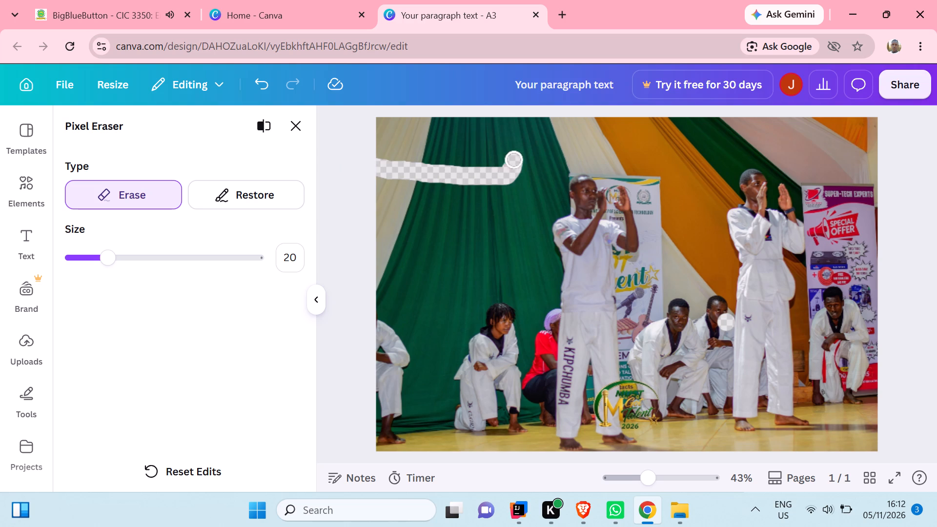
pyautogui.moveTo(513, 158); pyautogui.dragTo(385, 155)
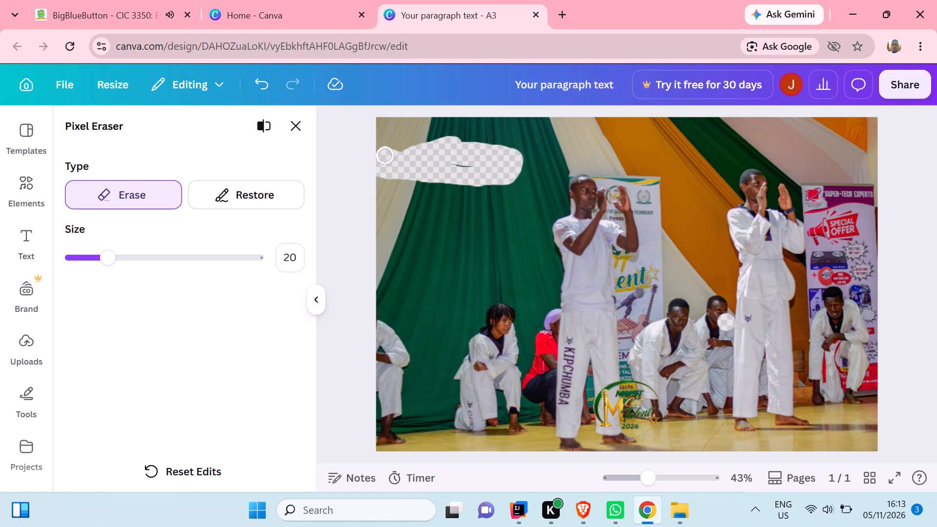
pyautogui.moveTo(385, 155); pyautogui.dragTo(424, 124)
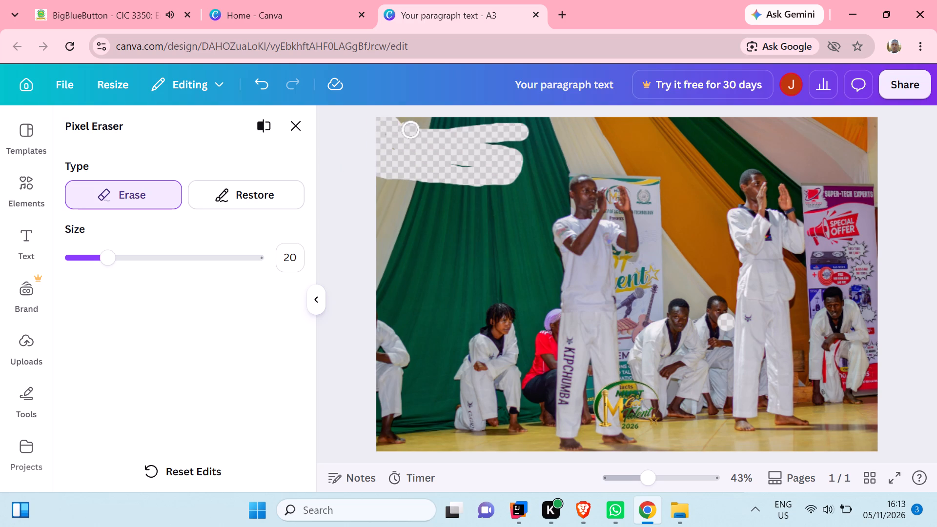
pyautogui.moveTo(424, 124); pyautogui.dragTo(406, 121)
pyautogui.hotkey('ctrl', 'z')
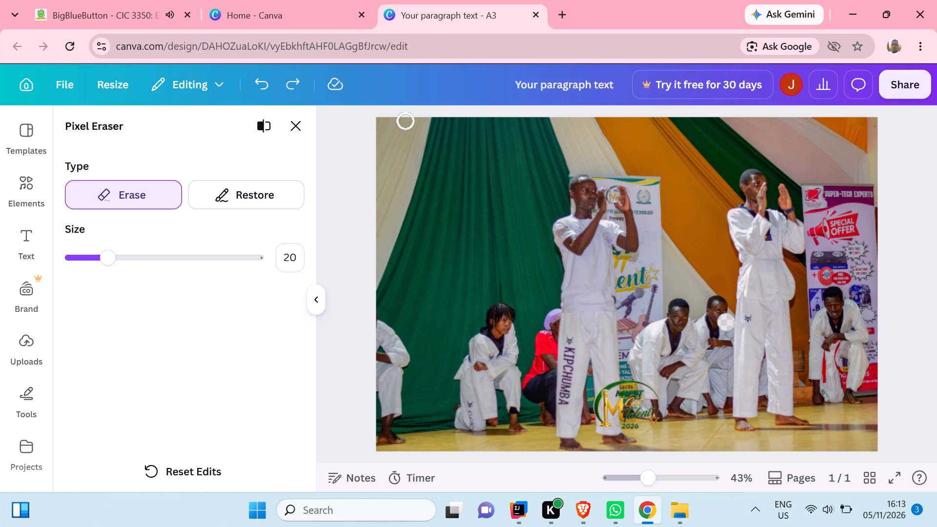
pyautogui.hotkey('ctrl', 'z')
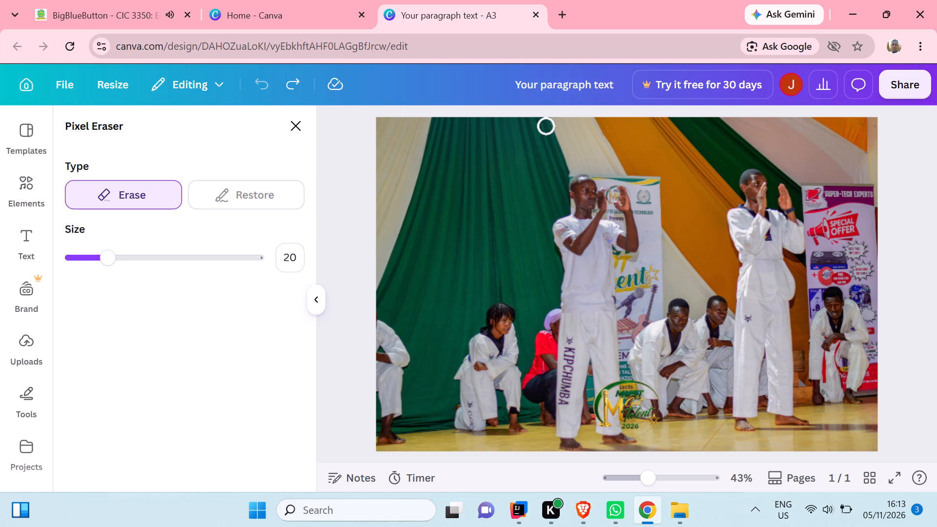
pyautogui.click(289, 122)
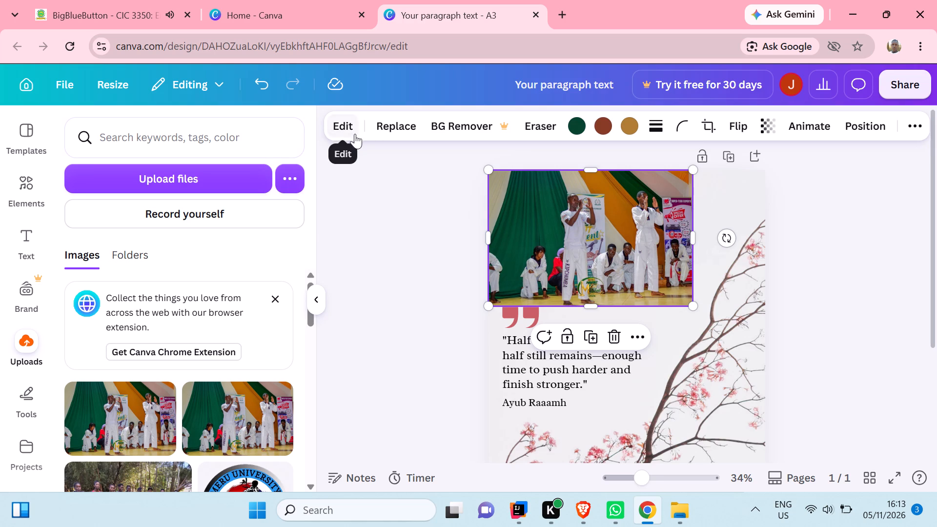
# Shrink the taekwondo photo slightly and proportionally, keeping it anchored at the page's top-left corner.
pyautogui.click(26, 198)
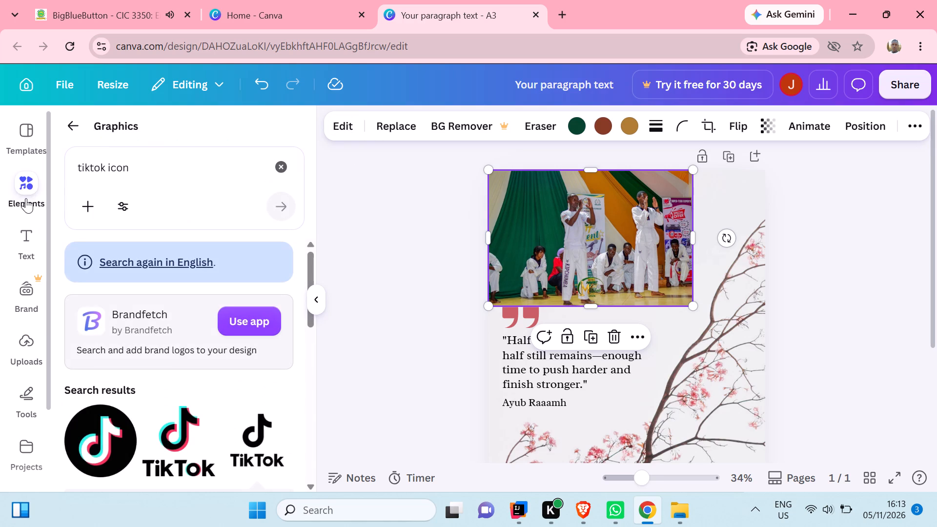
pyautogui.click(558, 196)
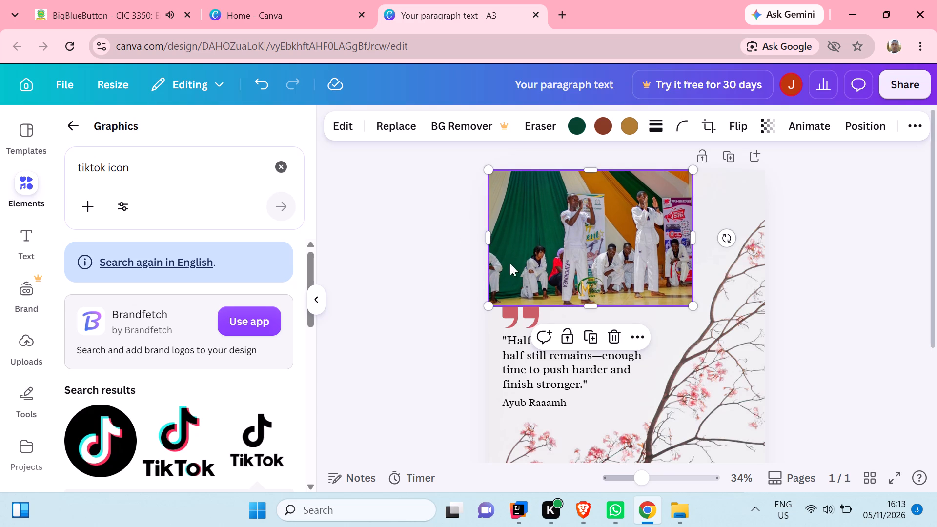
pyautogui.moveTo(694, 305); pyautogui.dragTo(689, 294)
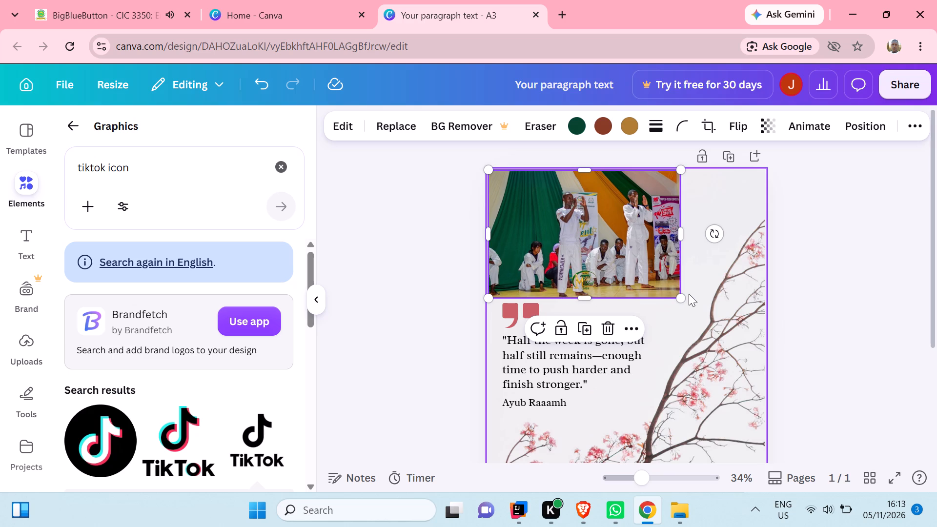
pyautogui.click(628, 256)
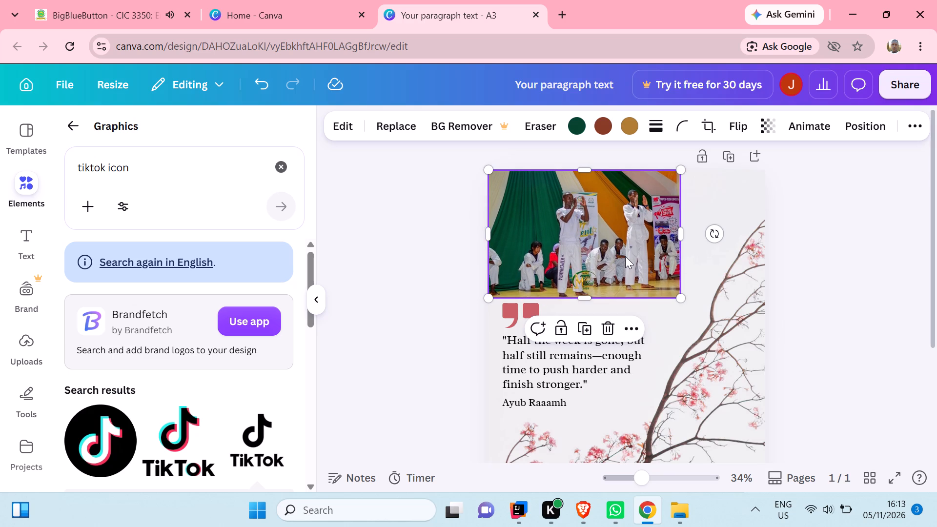
# Replace the page background with the taekwondo photo.
pyautogui.rightClick(625, 256)
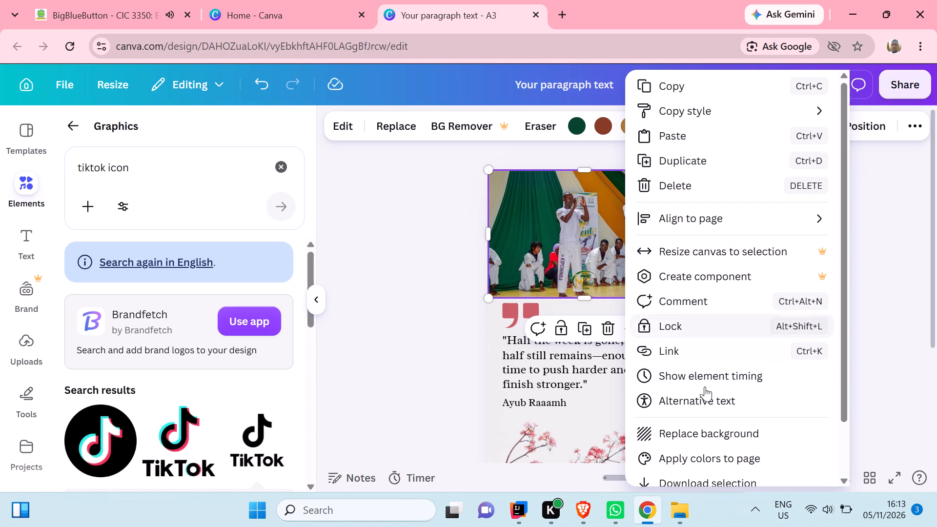
pyautogui.click(711, 428)
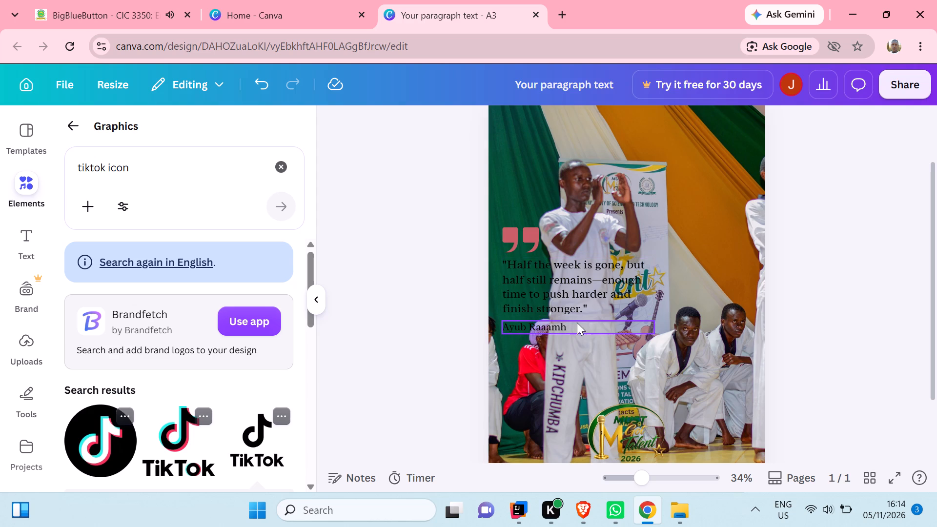
# Move the credited name slightly lower beneath the quote, keeping it left-aligned with the quote text.
pyautogui.moveTo(571, 325); pyautogui.dragTo(517, 331)
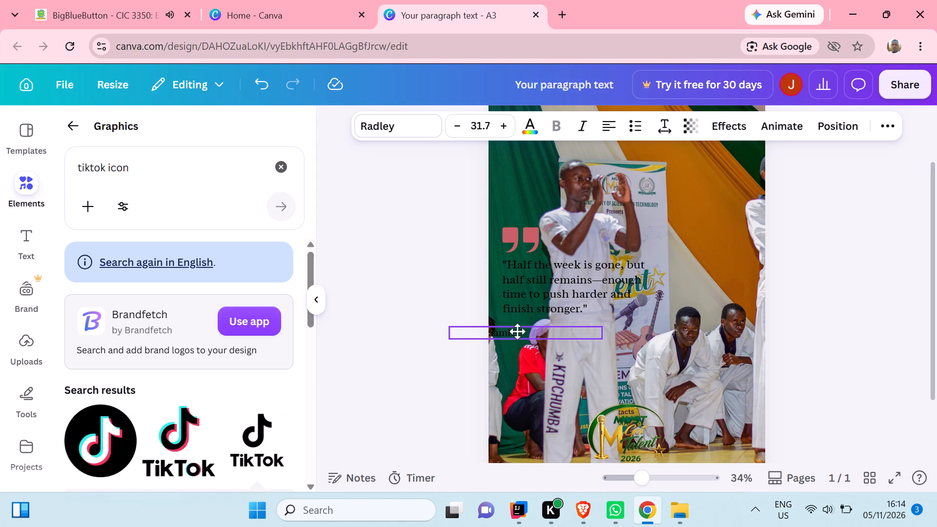
pyautogui.moveTo(517, 331); pyautogui.dragTo(563, 322)
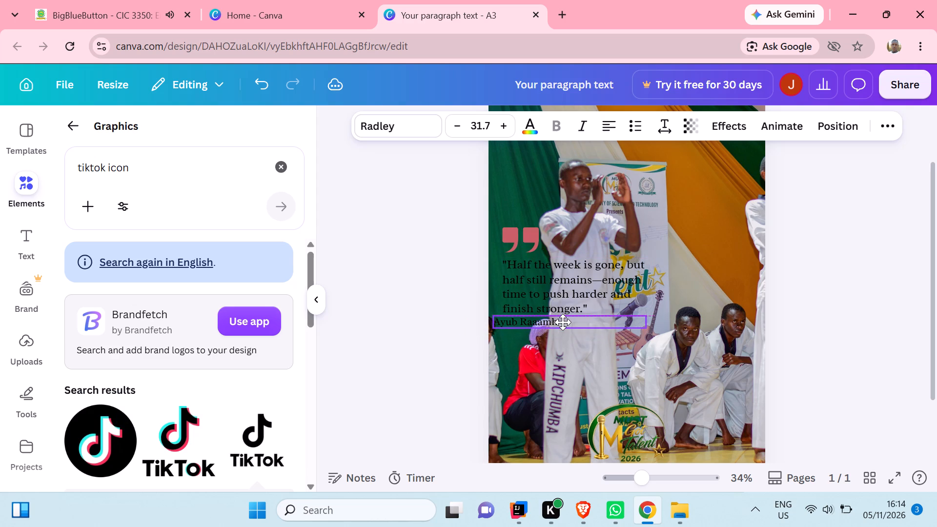
pyautogui.moveTo(563, 322); pyautogui.dragTo(570, 331)
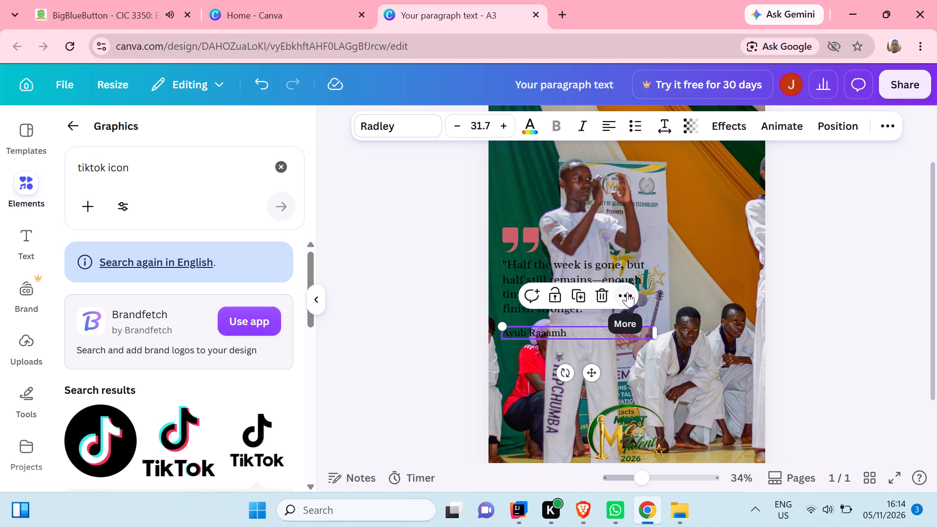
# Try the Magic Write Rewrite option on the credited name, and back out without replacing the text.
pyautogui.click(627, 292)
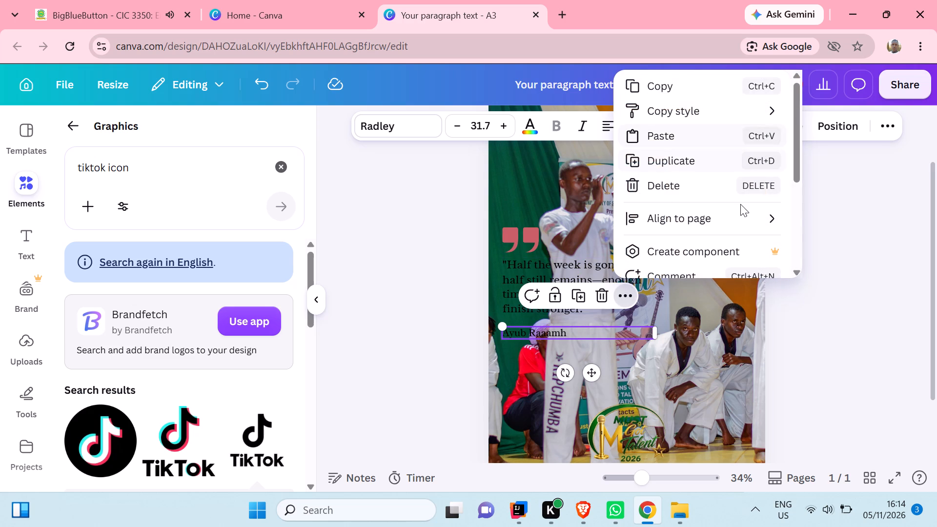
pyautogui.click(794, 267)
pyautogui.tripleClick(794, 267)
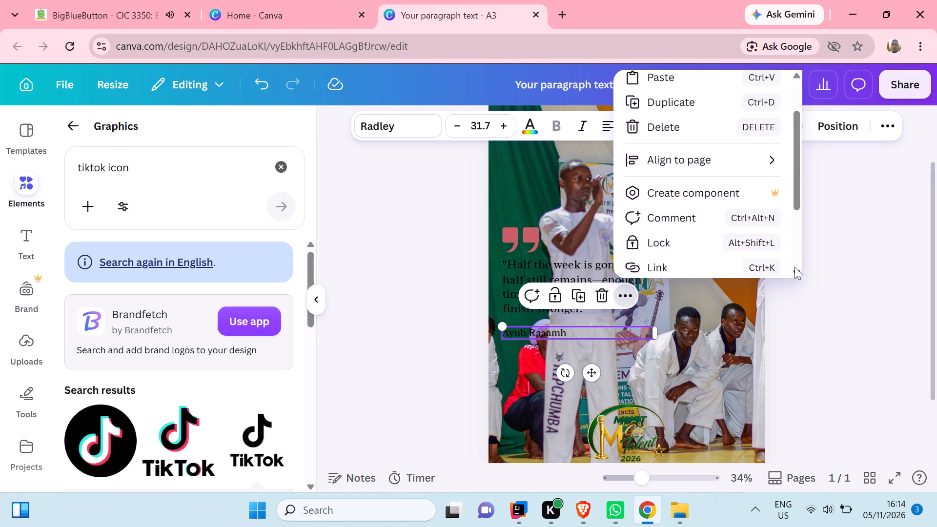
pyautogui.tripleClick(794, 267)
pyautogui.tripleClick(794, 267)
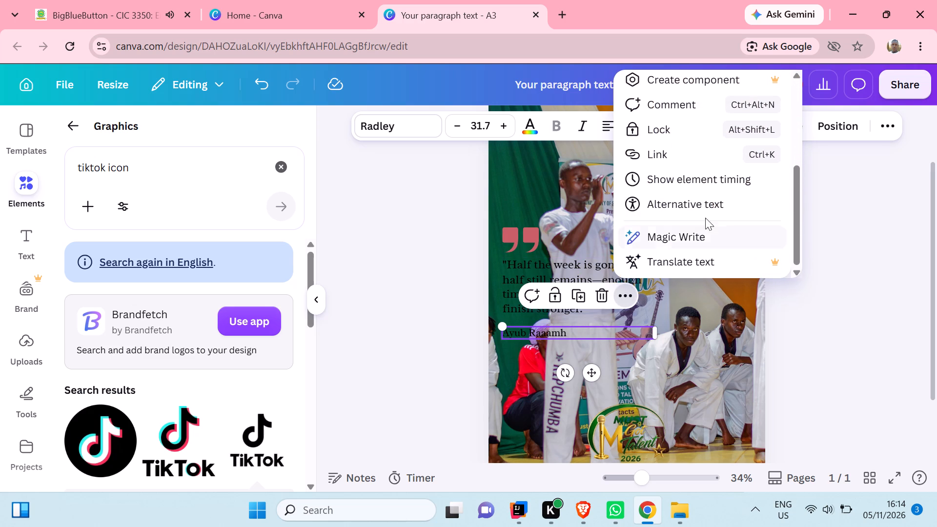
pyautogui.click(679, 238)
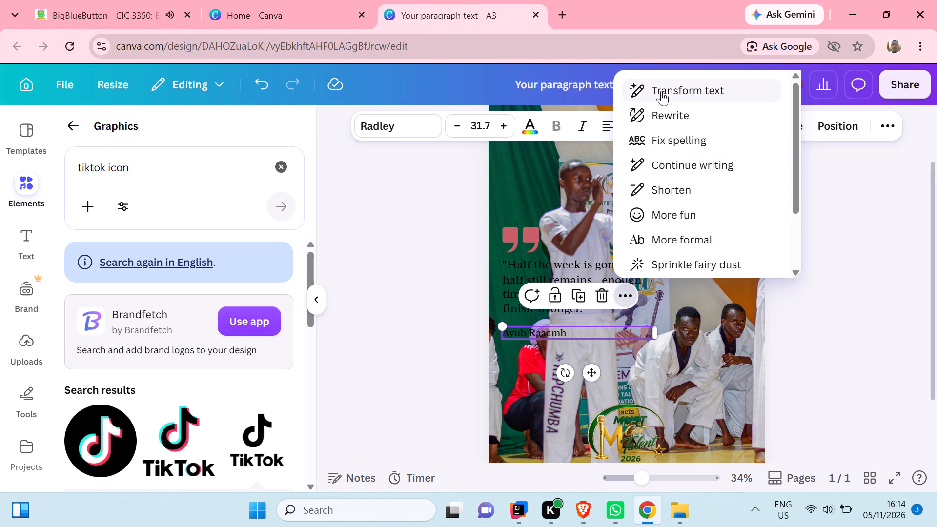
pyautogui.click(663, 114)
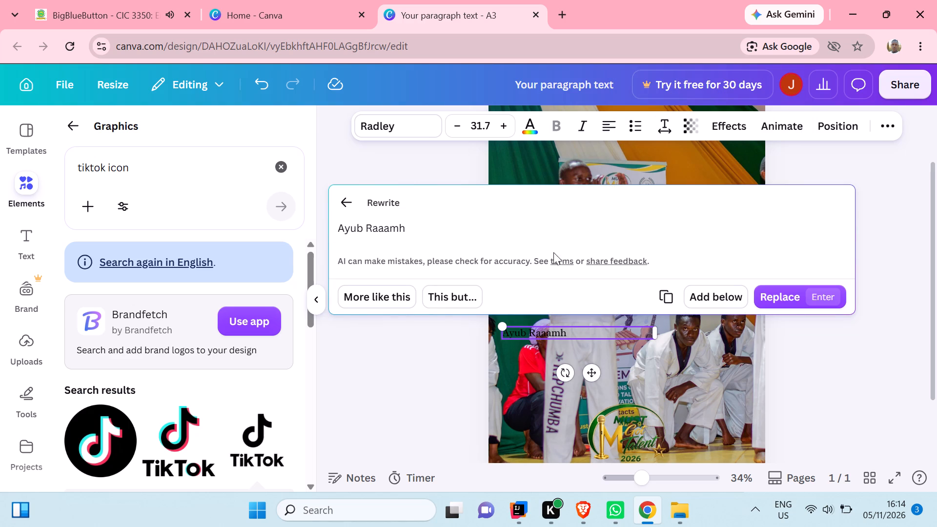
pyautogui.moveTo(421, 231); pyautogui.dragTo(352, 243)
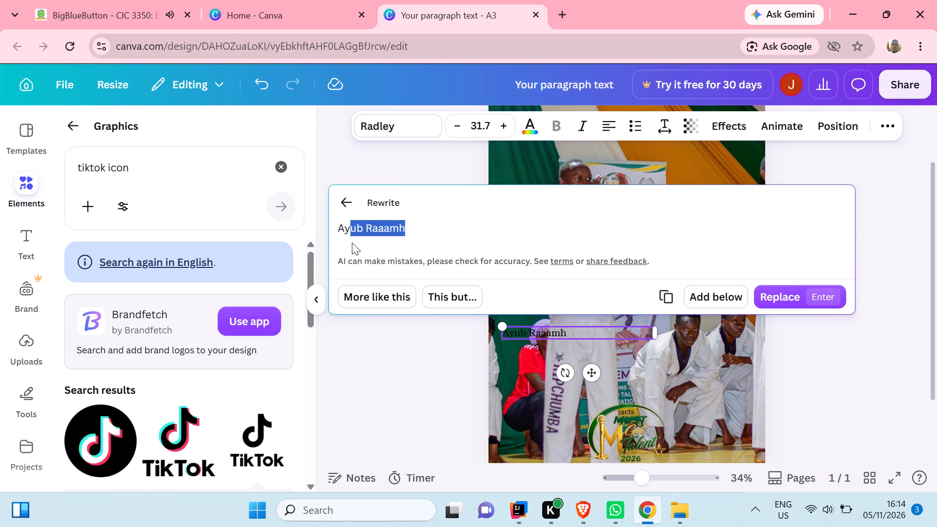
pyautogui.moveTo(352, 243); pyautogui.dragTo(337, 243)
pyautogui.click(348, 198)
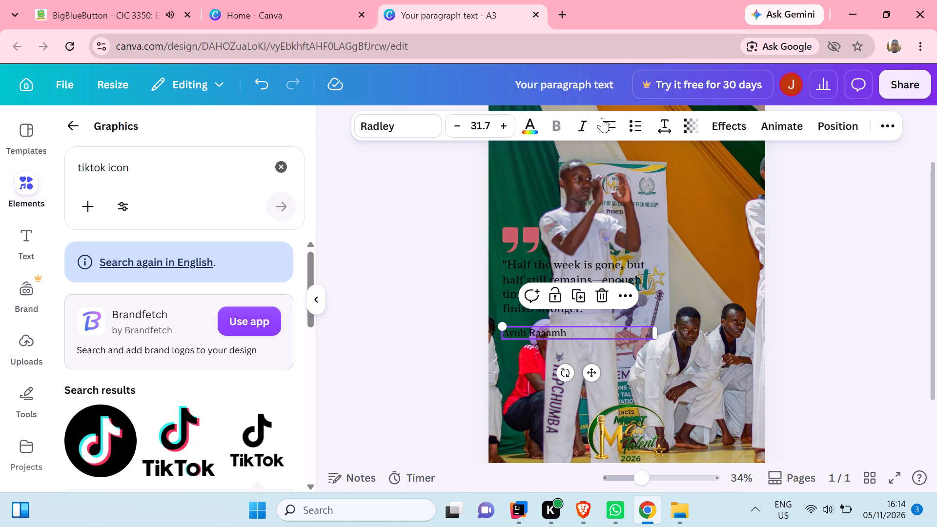
# Change the credited name's text colour from black to the design's rose red and apply it to all matching text.
pyautogui.click(530, 132)
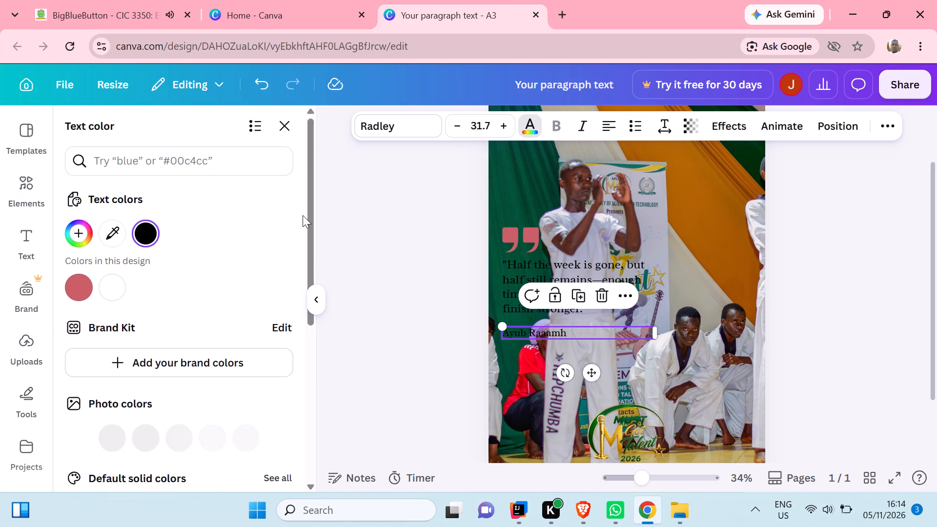
pyautogui.click(83, 282)
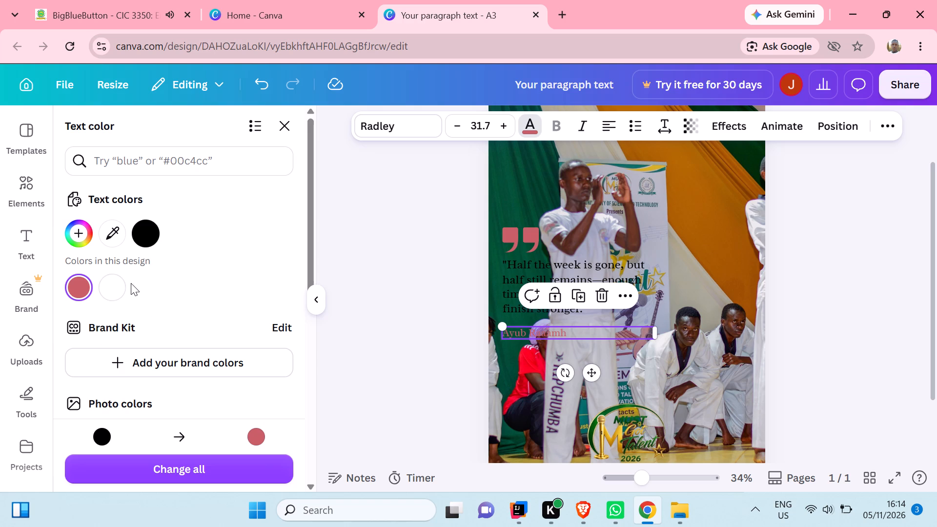
pyautogui.click(82, 260)
pyautogui.click(183, 463)
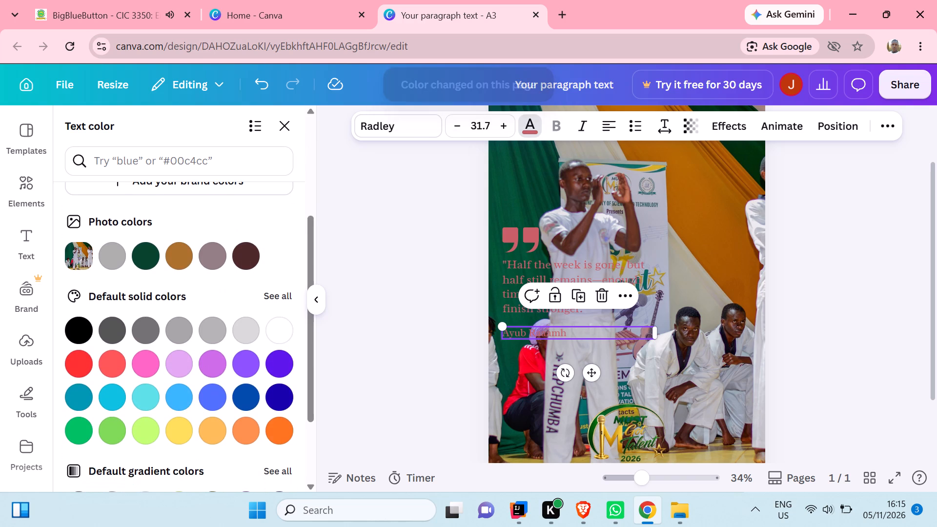
# Try green on the credited name, and set its text colour to the default dark blue.
pyautogui.click(81, 428)
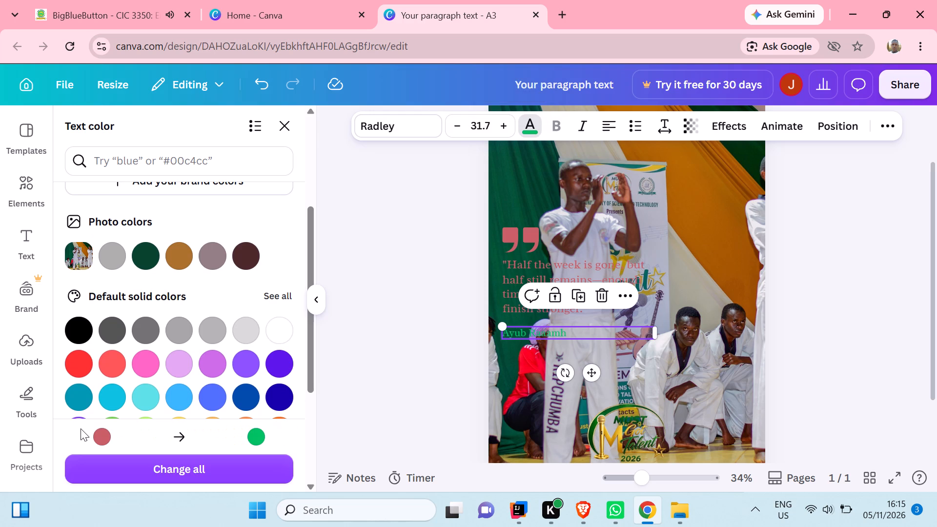
pyautogui.click(259, 401)
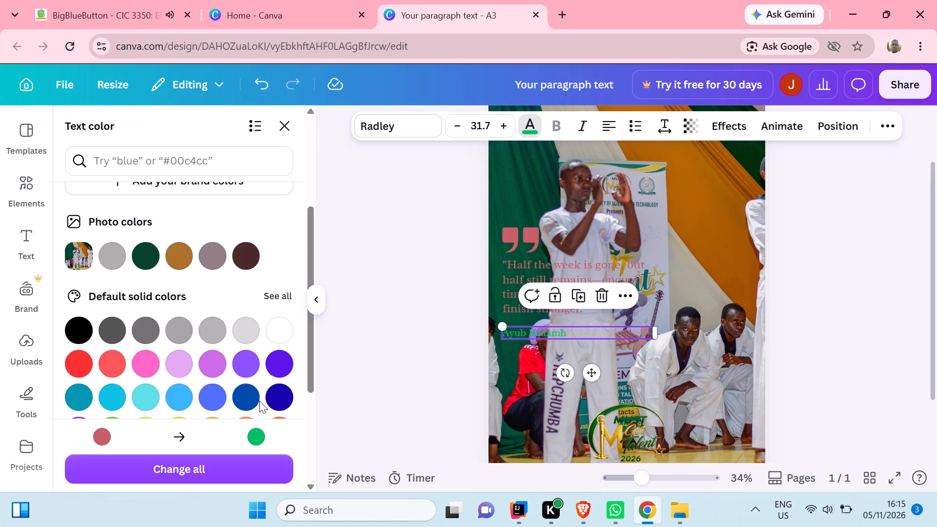
pyautogui.click(259, 399)
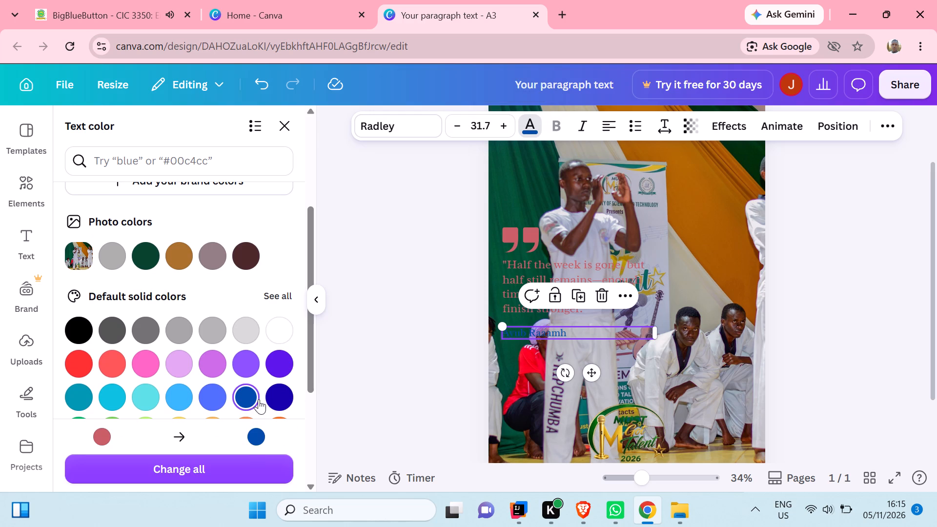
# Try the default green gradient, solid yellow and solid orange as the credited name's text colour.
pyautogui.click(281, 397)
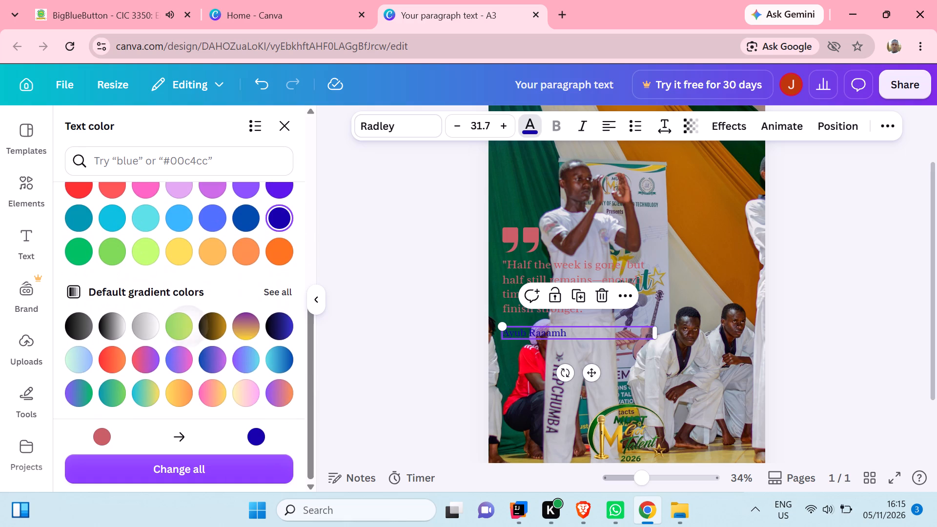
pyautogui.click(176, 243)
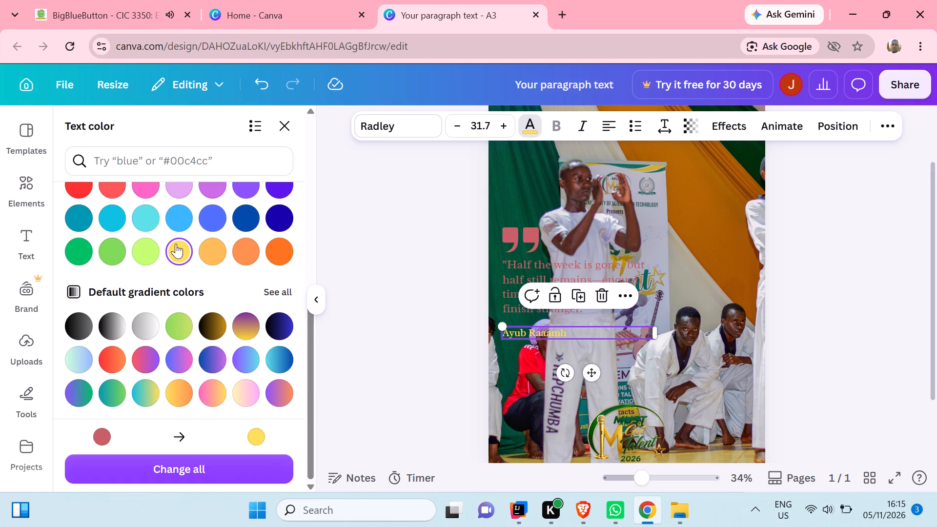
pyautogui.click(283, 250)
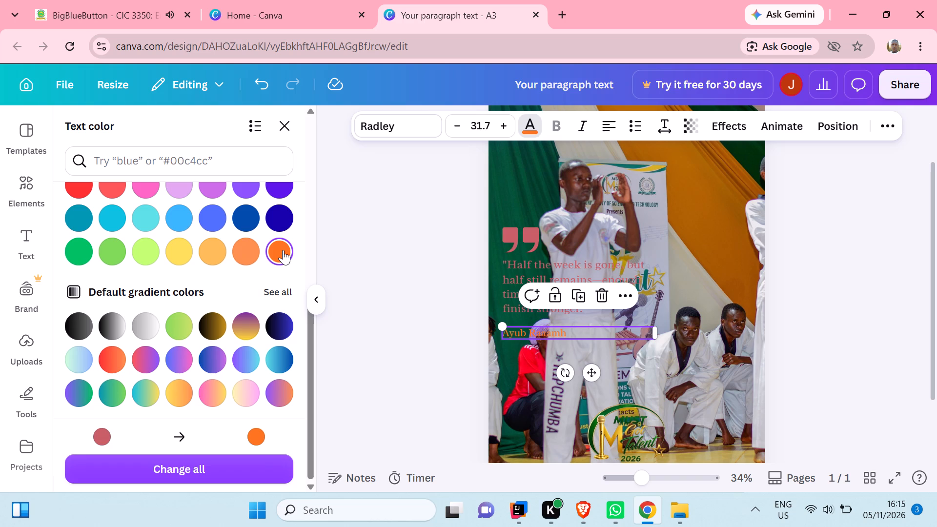
# Try the default black-to-grey gradient on the quote text, and set its text colour to white.
pyautogui.click(565, 261)
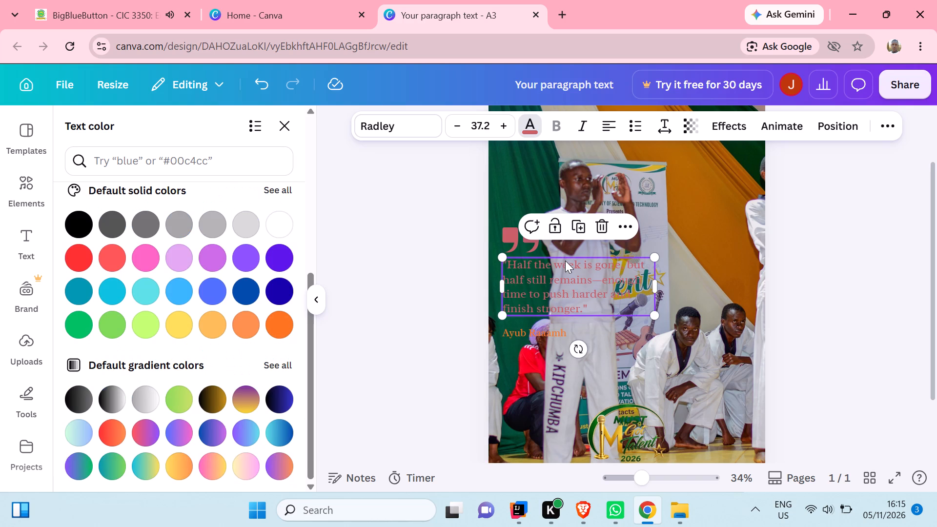
pyautogui.click(313, 487)
pyautogui.click(81, 398)
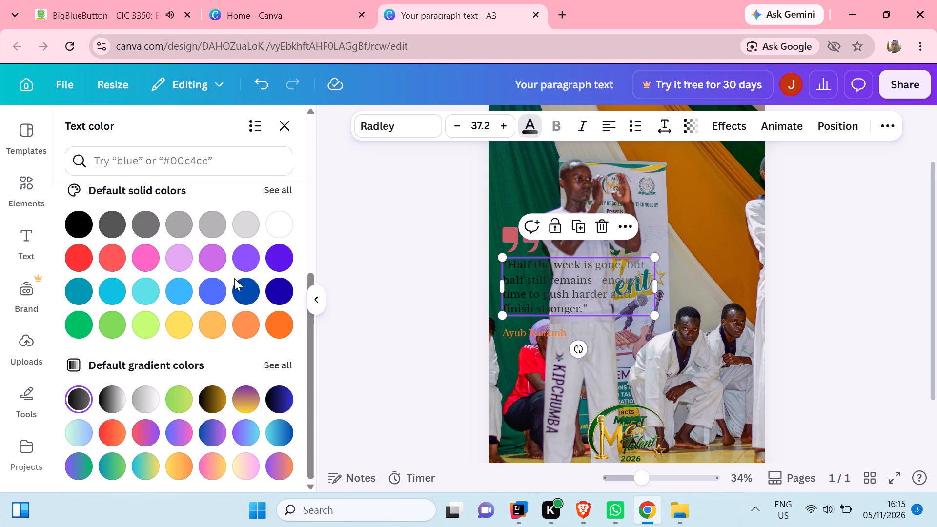
pyautogui.click(276, 285)
pyautogui.click(282, 219)
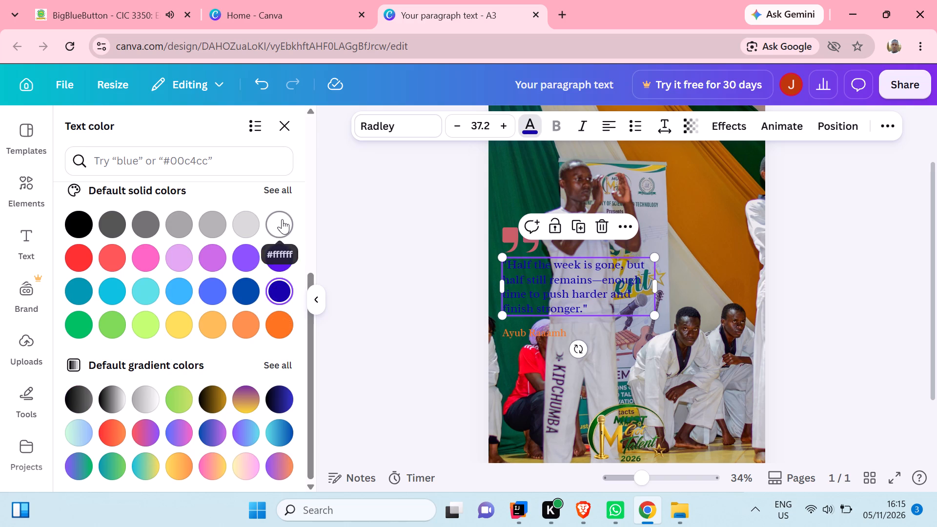
pyautogui.click(689, 216)
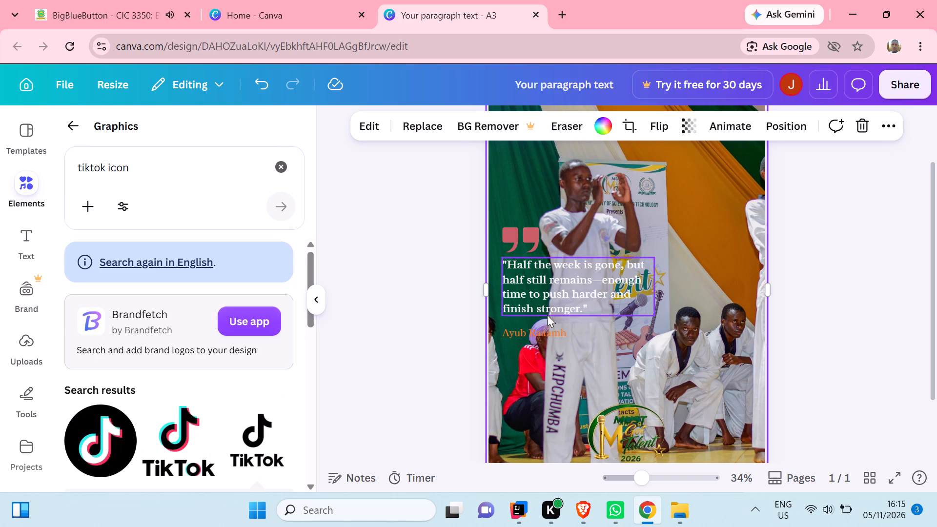
# Try purple #5e17eb and the black-to-blue gradient on the credited name, and set its text colour to the default yellow-to-orange gradient.
pyautogui.click(539, 325)
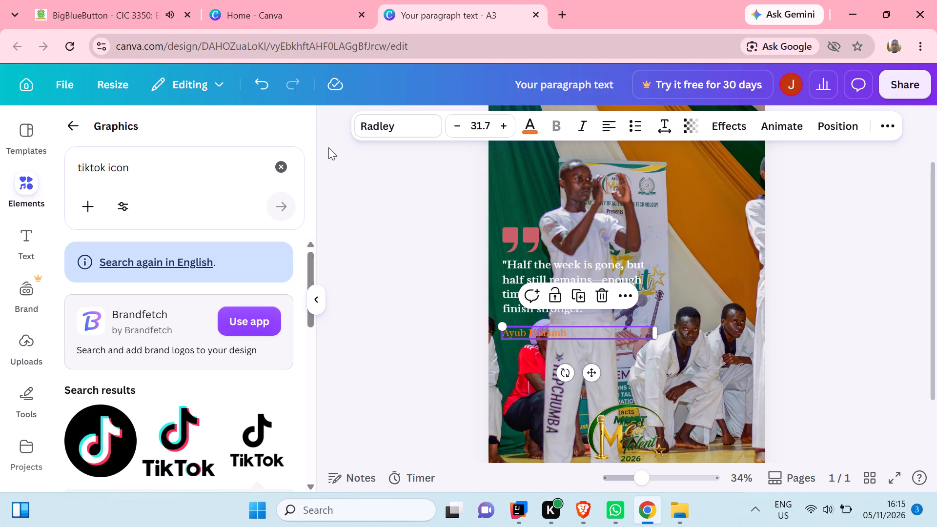
pyautogui.click(531, 115)
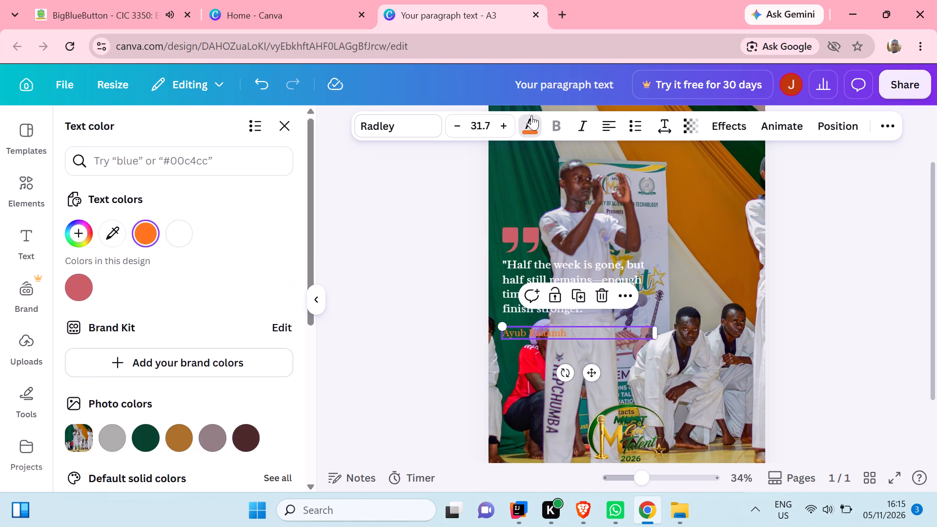
pyautogui.tripleClick(310, 483)
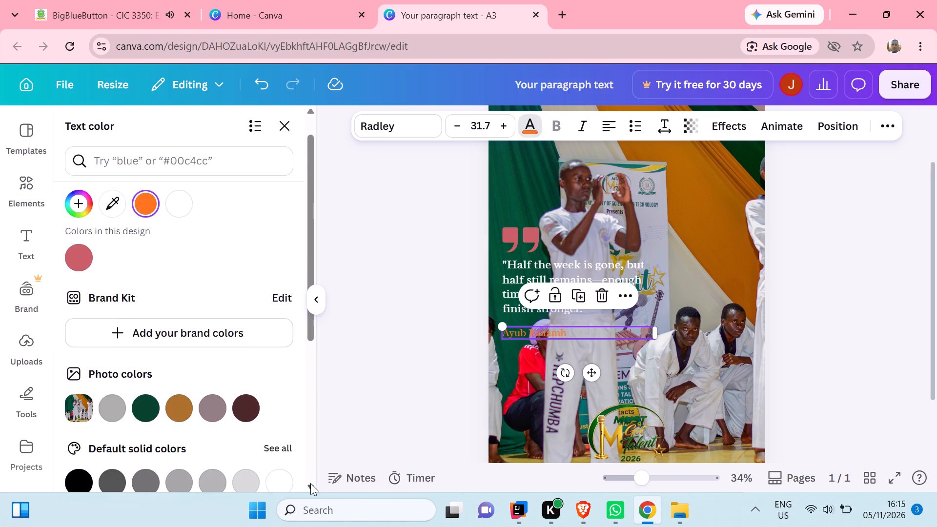
pyautogui.tripleClick(310, 483)
pyautogui.click(310, 483)
pyautogui.click(310, 483)
pyautogui.click(310, 483)
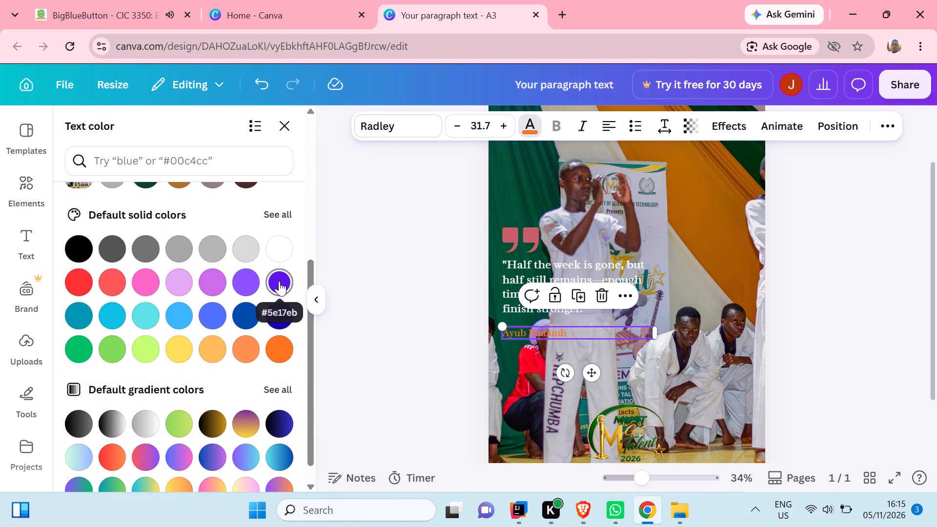
pyautogui.click(279, 281)
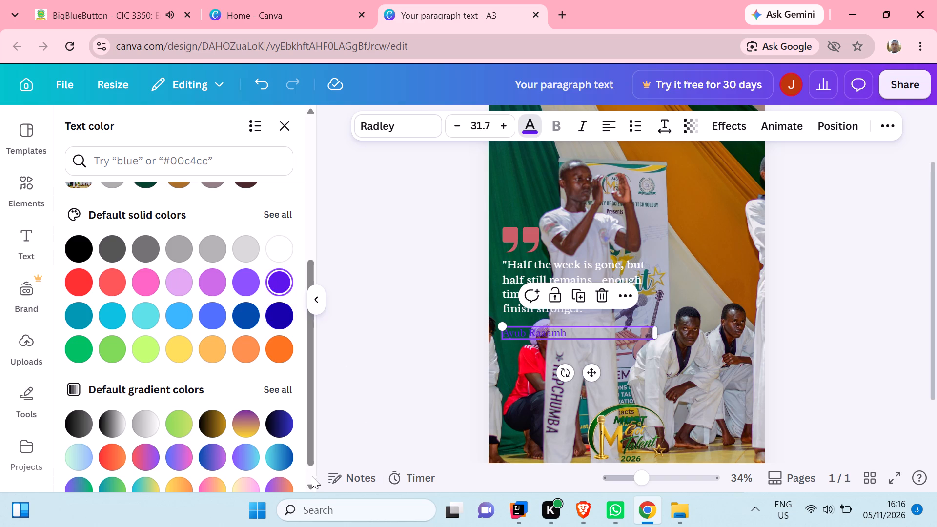
pyautogui.click(279, 418)
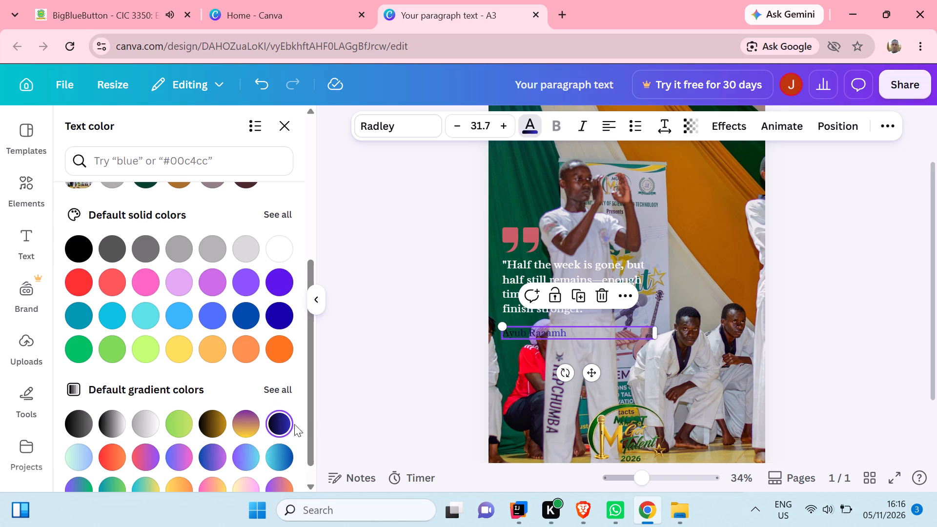
pyautogui.tripleClick(310, 486)
pyautogui.doubleClick(310, 486)
pyautogui.moveTo(310, 486); pyautogui.dragTo(192, 463)
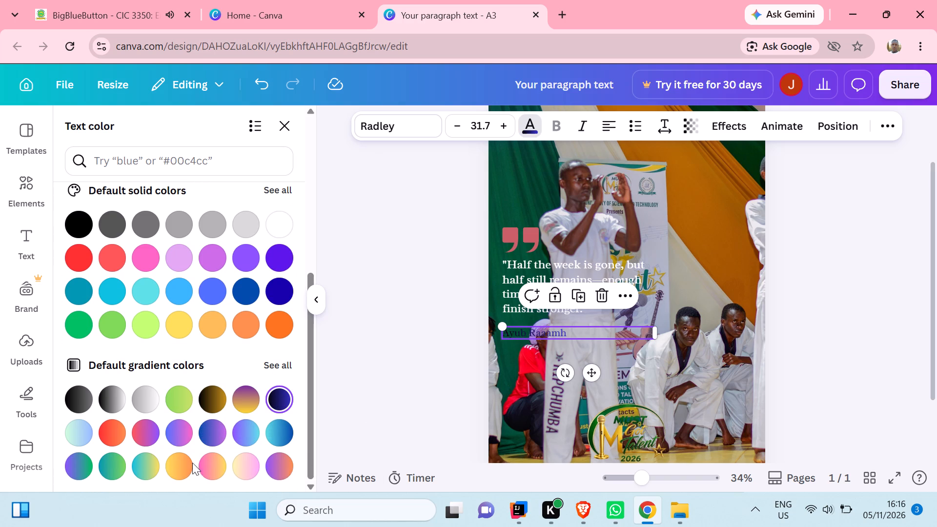
pyautogui.moveTo(192, 463); pyautogui.dragTo(179, 466)
pyautogui.click(179, 466)
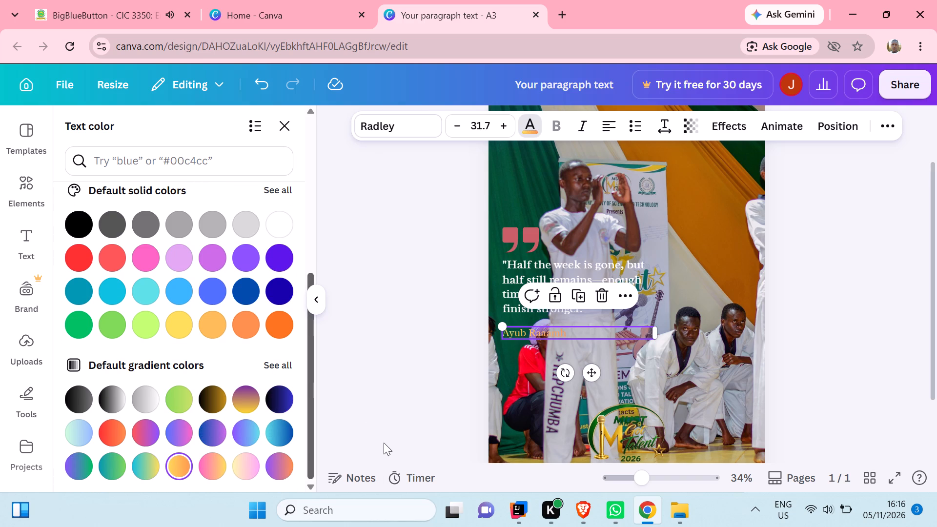
pyautogui.click(718, 257)
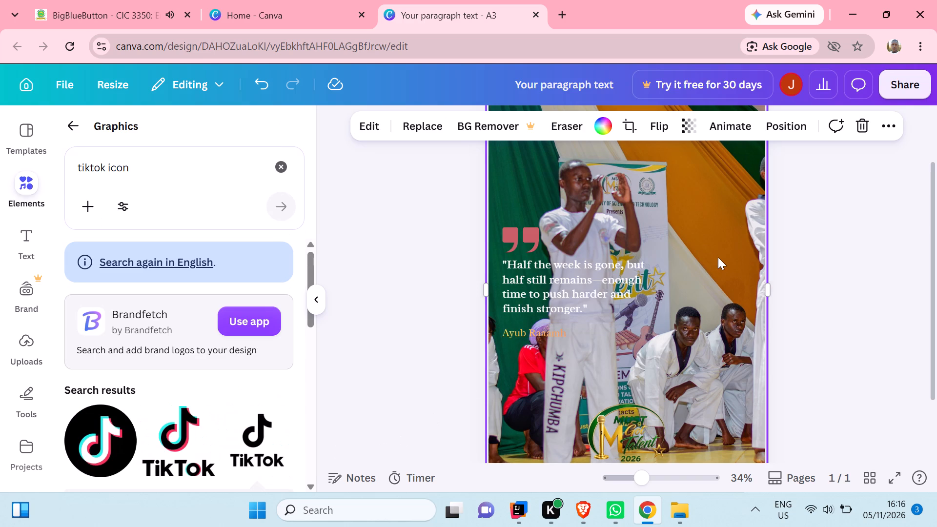
# Insert an extra letter "a" within the last word of the credited name and save the design.
pyautogui.click(548, 334)
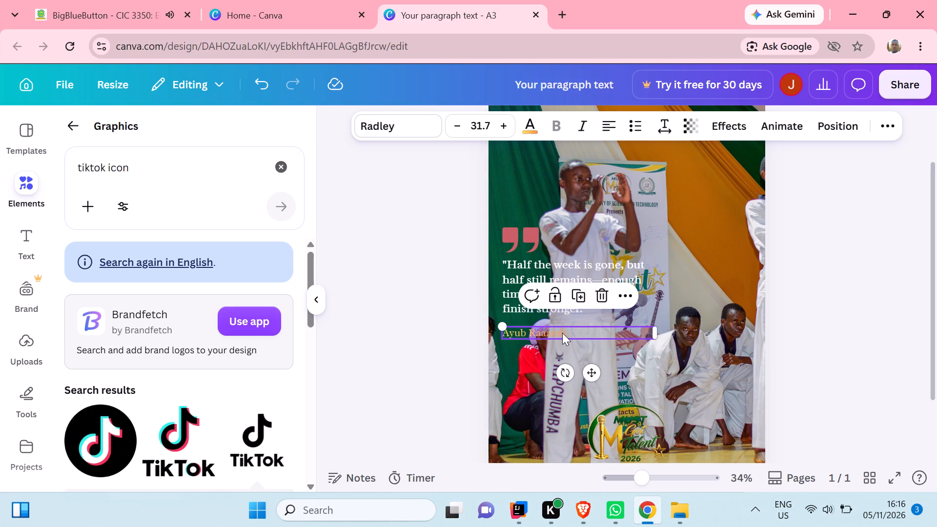
pyautogui.click(562, 333)
pyautogui.press('a')
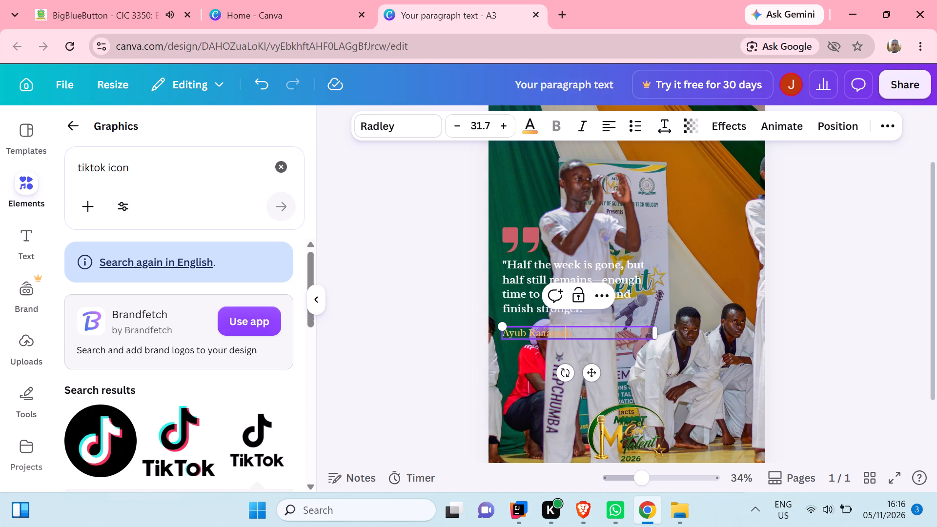
pyautogui.hotkey('ctrl', 's')
# Look through the default solid and gradient text colours for the credited name, leaving its colour as it is.
pyautogui.click(533, 121)
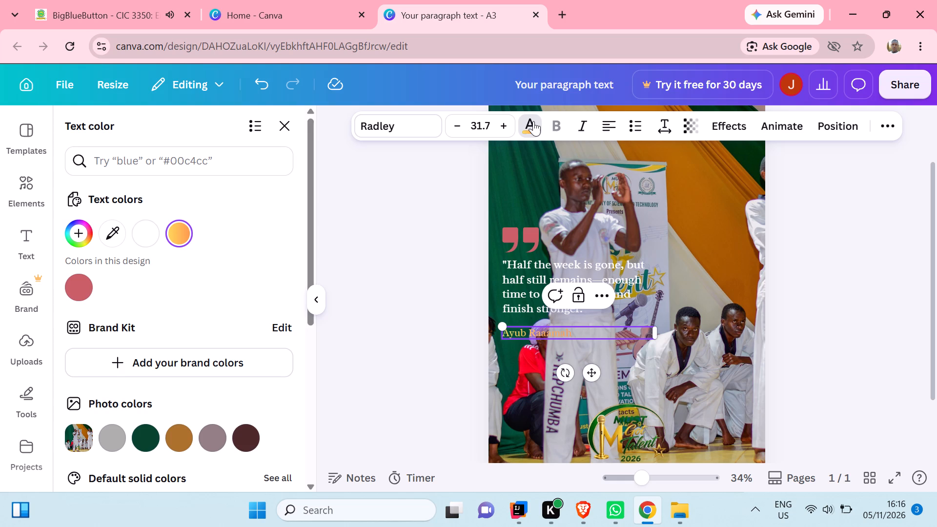
pyautogui.click(308, 487)
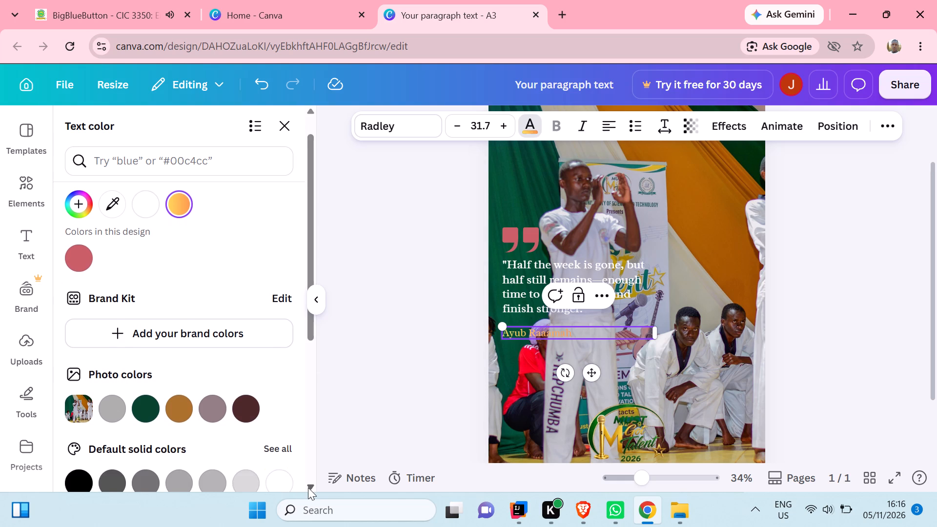
pyautogui.tripleClick(308, 487)
pyautogui.tripleClick(308, 487)
pyautogui.tripleClick(308, 487)
pyautogui.doubleClick(308, 487)
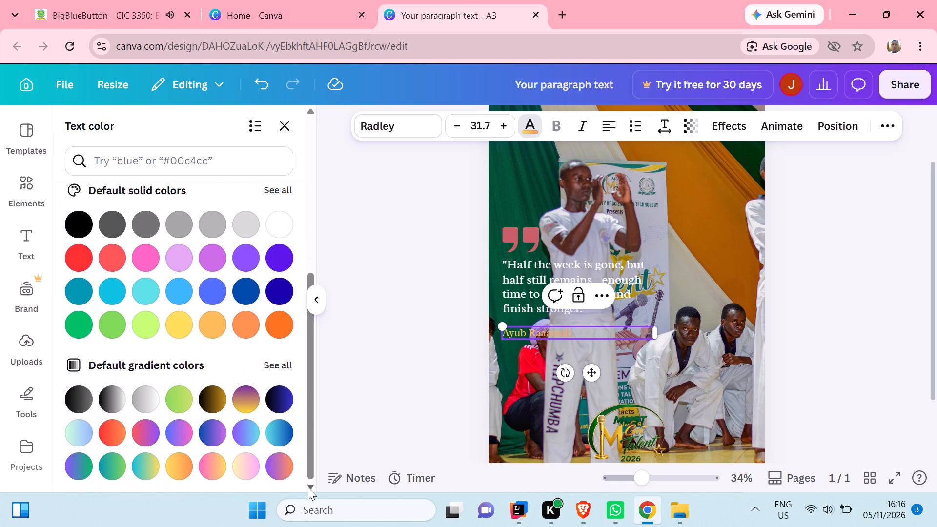
pyautogui.click(125, 160)
pyautogui.click(273, 118)
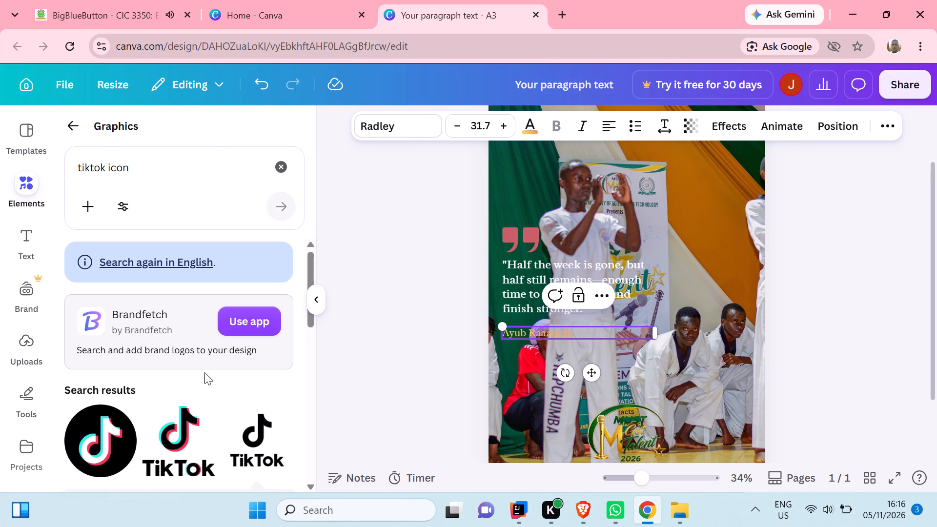
# Browse the text and template options, and clear the "Tae kwondo Template with quote" template search.
pyautogui.click(25, 237)
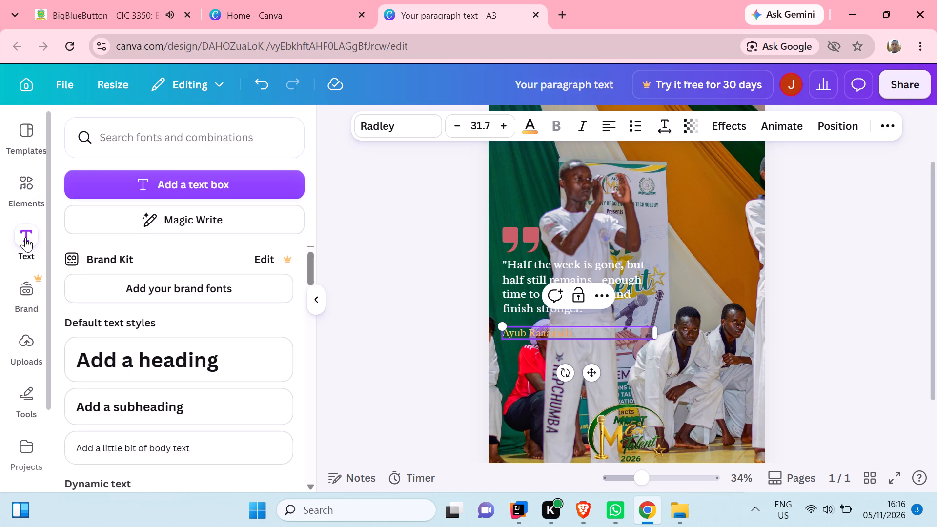
pyautogui.click(13, 138)
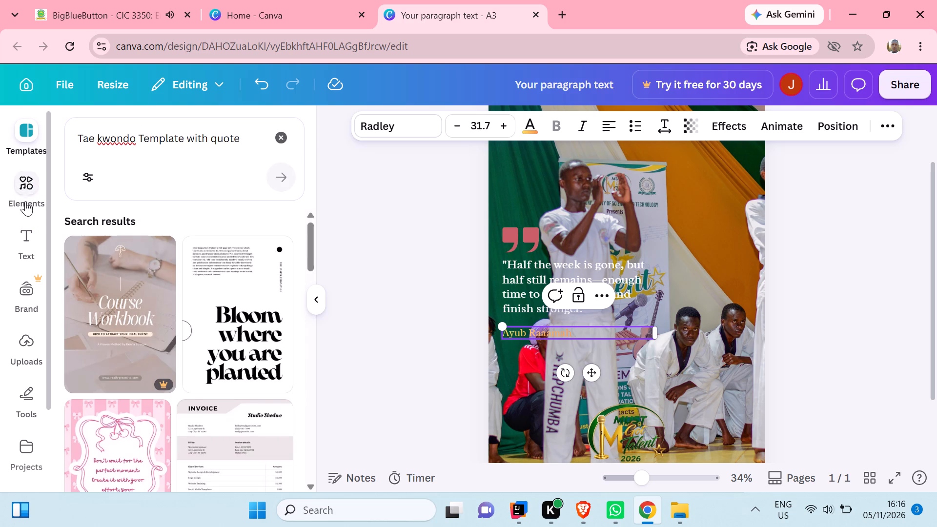
pyautogui.click(282, 139)
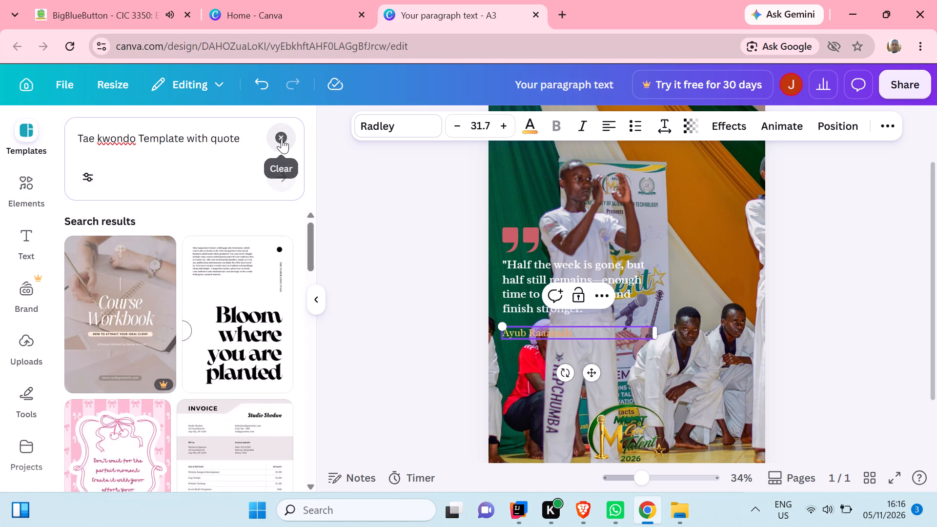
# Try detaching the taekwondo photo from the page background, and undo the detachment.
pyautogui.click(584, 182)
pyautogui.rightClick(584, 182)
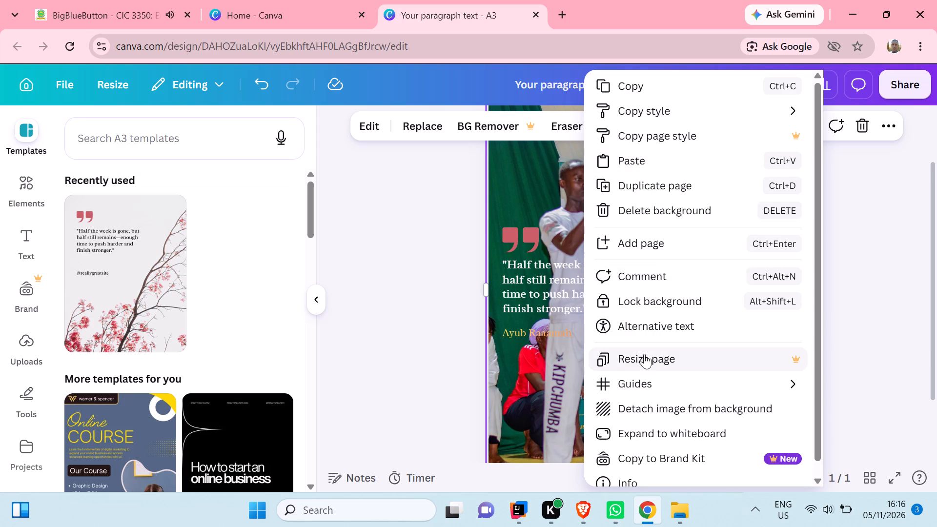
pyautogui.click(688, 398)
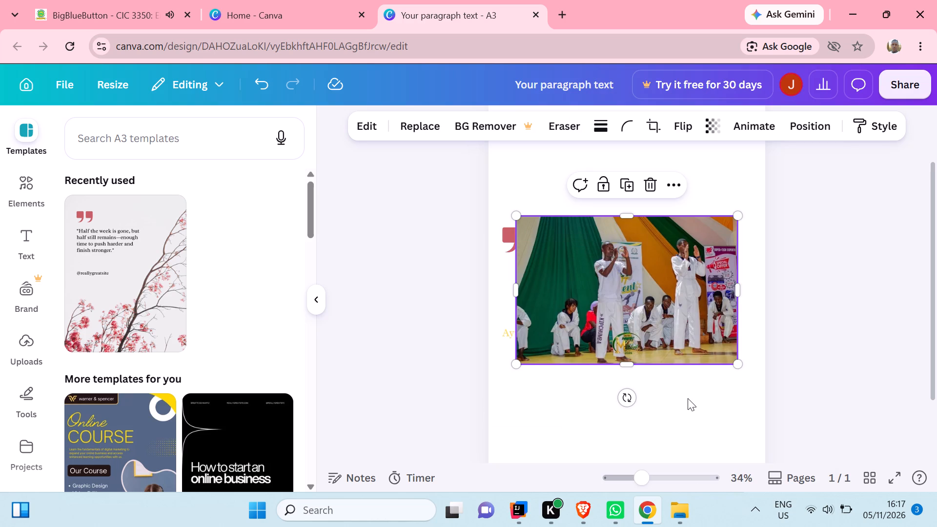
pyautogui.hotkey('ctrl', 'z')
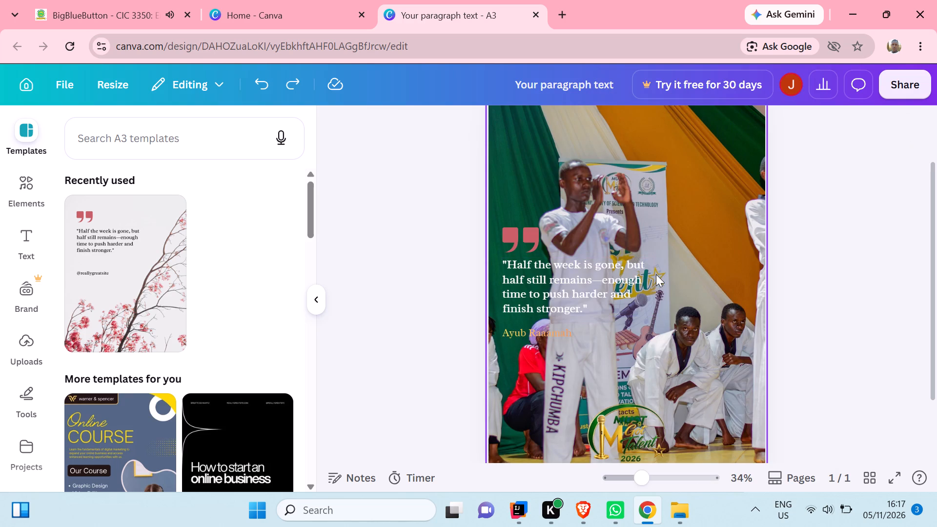
# Examine the commands available for the background photo, and close them without applying any.
pyautogui.rightClick(689, 226)
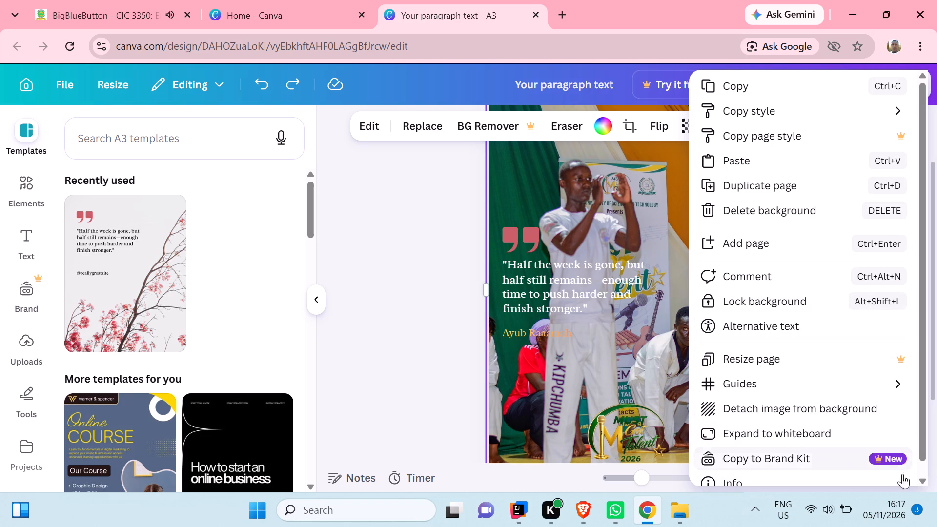
pyautogui.click(924, 482)
pyautogui.click(924, 482)
pyautogui.moveTo(924, 482); pyautogui.dragTo(896, 190)
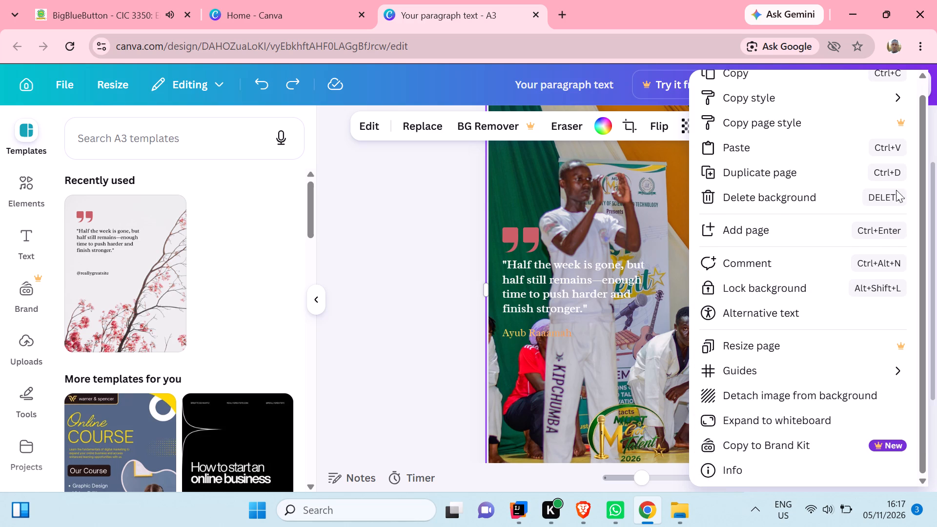
pyautogui.moveTo(896, 190); pyautogui.dragTo(896, 170)
pyautogui.tripleClick(920, 79)
pyautogui.tripleClick(920, 79)
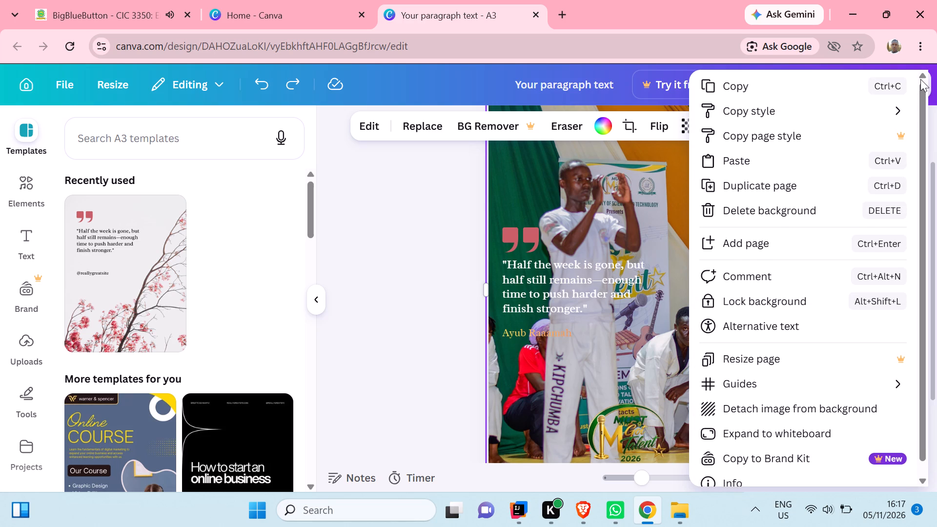
pyautogui.click(407, 203)
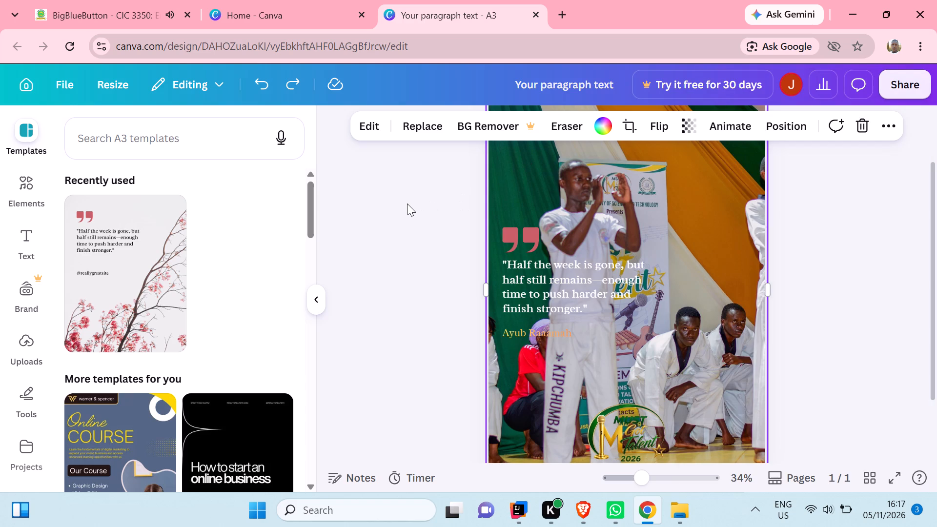
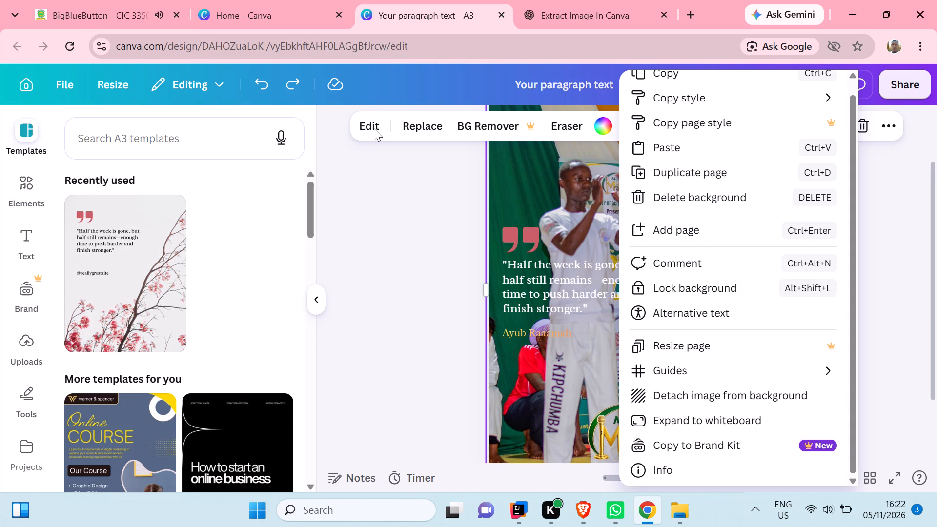
pyautogui.click(371, 126)
pyautogui.click(371, 126)
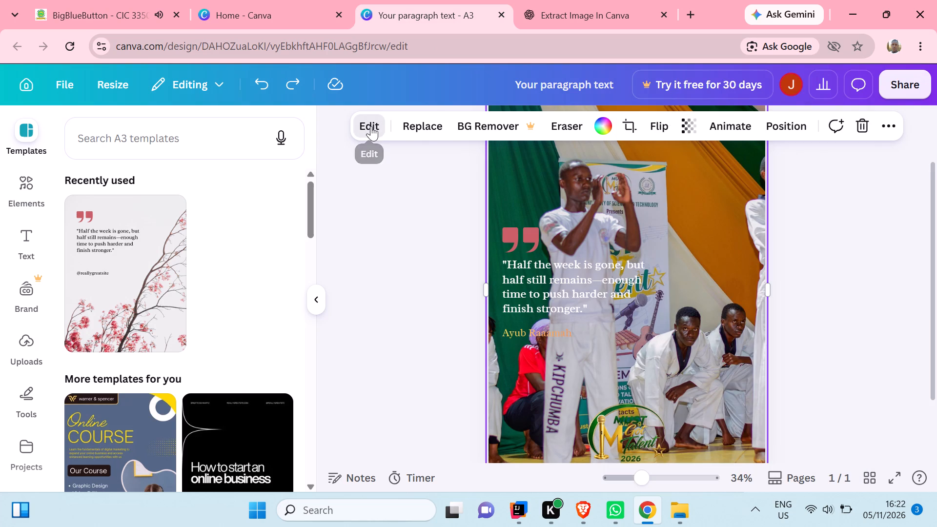
pyautogui.click(388, 203)
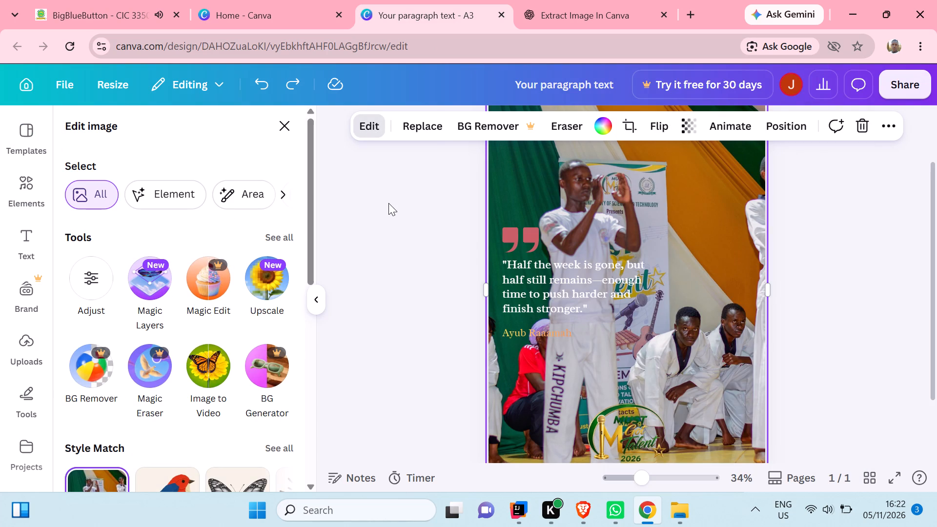
pyautogui.click(307, 481)
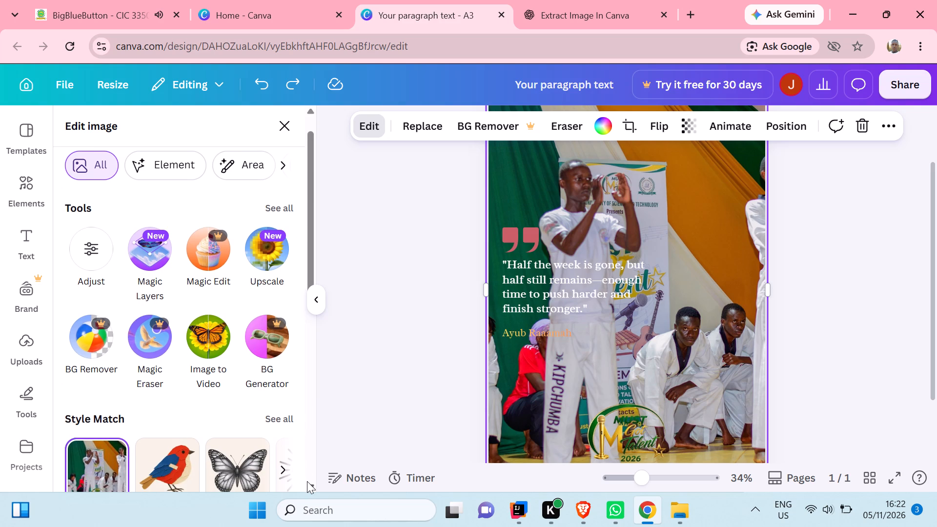
pyautogui.tripleClick(307, 481)
pyautogui.tripleClick(307, 481)
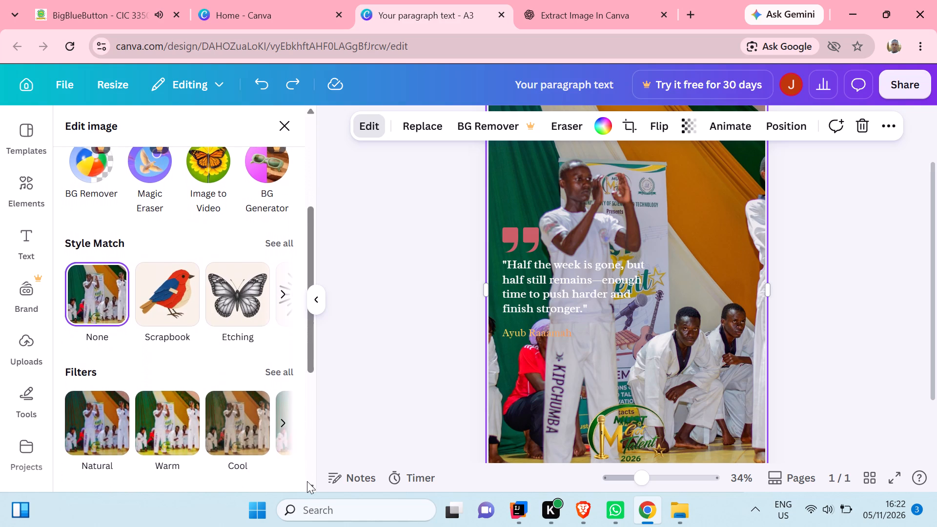
pyautogui.click(307, 481)
pyautogui.click(307, 481)
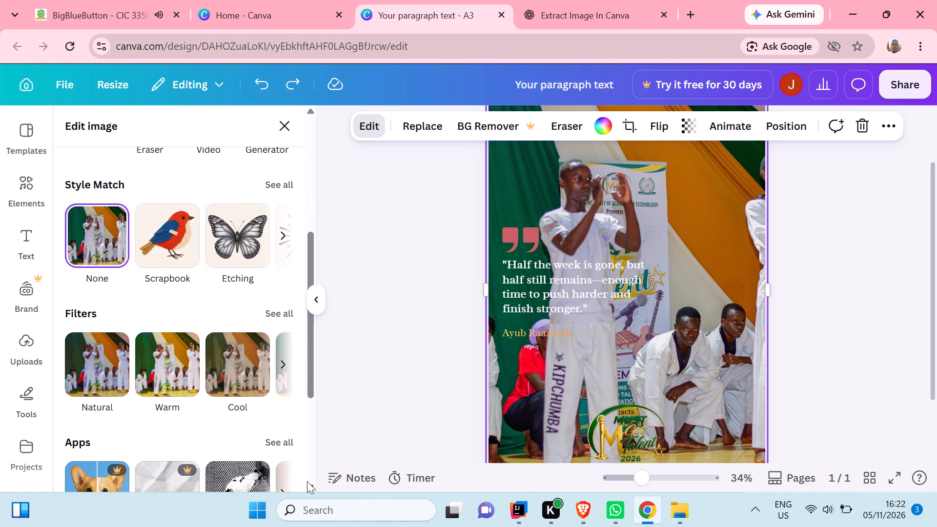
pyautogui.click(307, 481)
pyautogui.tripleClick(307, 481)
pyautogui.tripleClick(307, 481)
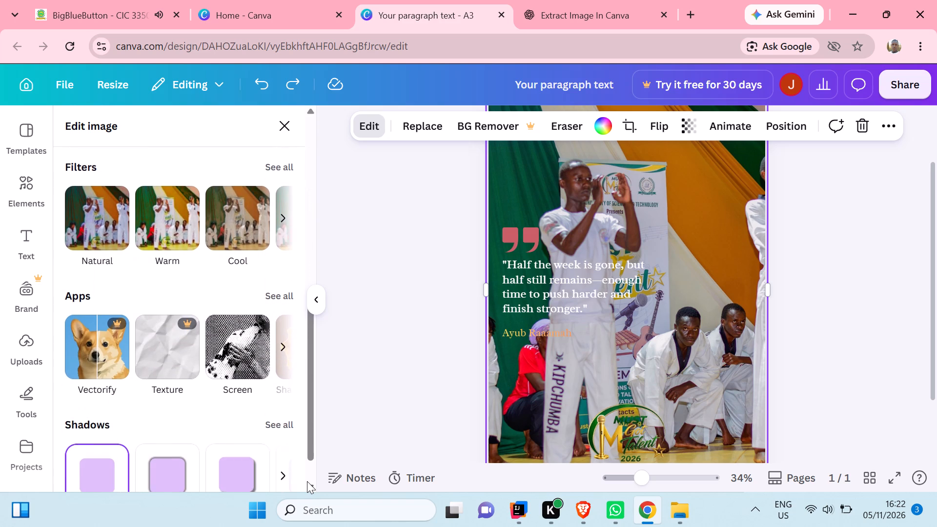
pyautogui.click(307, 481)
pyautogui.tripleClick(307, 481)
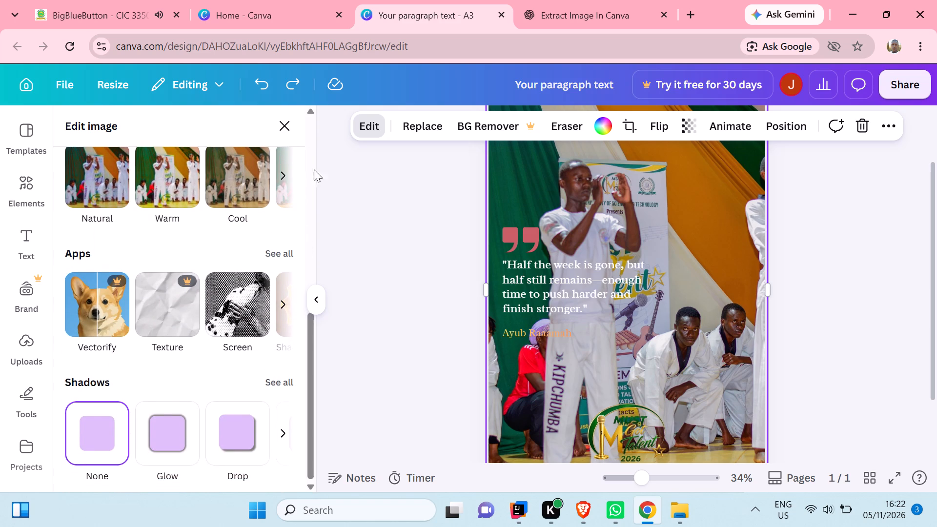
pyautogui.click(313, 108)
pyautogui.doubleClick(313, 108)
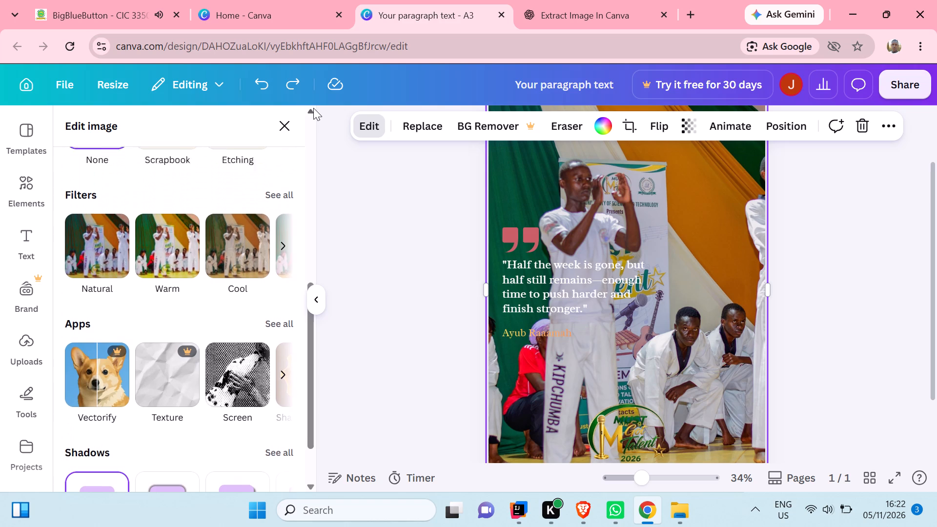
# Apply the Newspaper filter from the Mono group to the background photo.
pyautogui.click(270, 218)
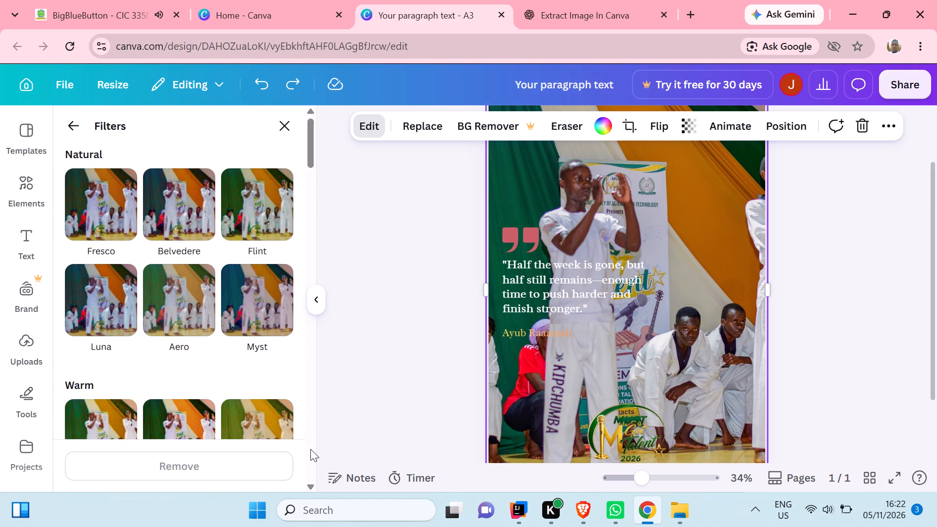
pyautogui.click(309, 470)
pyautogui.click(309, 470)
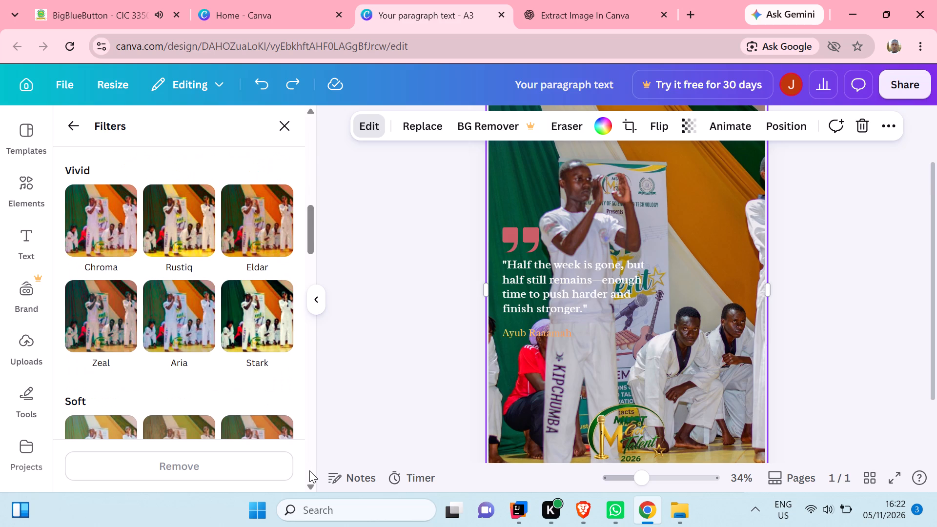
pyautogui.click(309, 470)
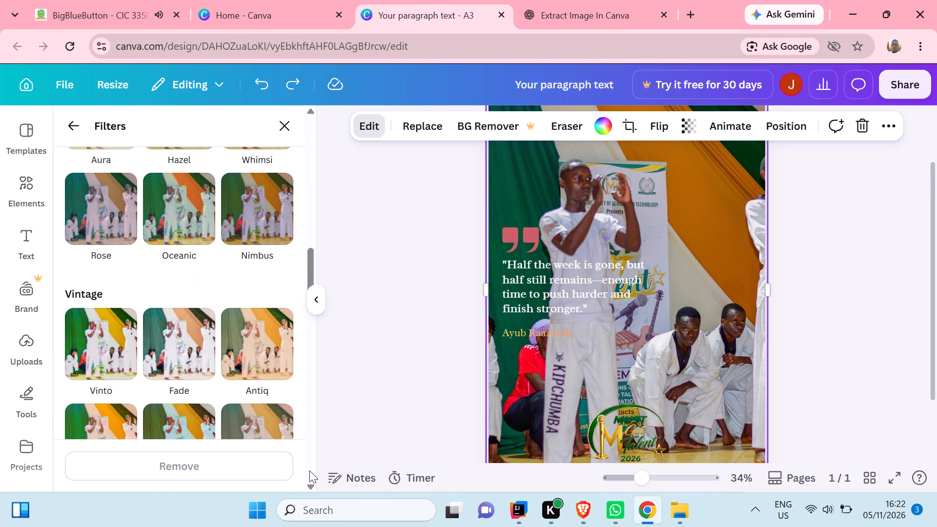
pyautogui.click(309, 470)
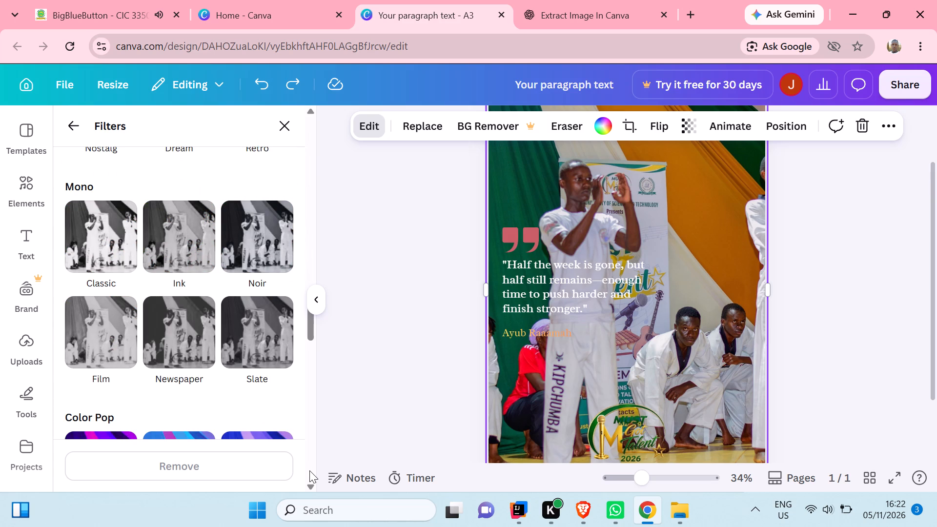
pyautogui.click(169, 353)
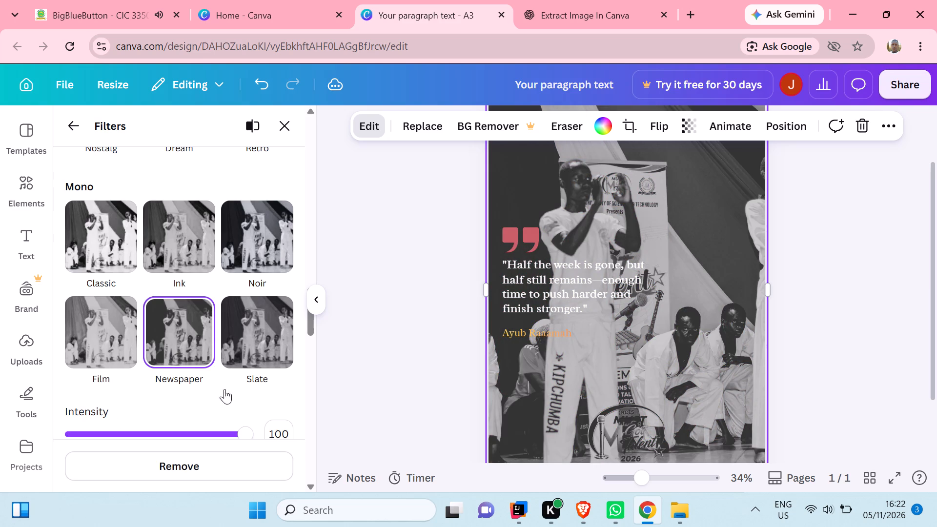
# Change the text color of the author line below the quote to solid white.
pyautogui.click(555, 334)
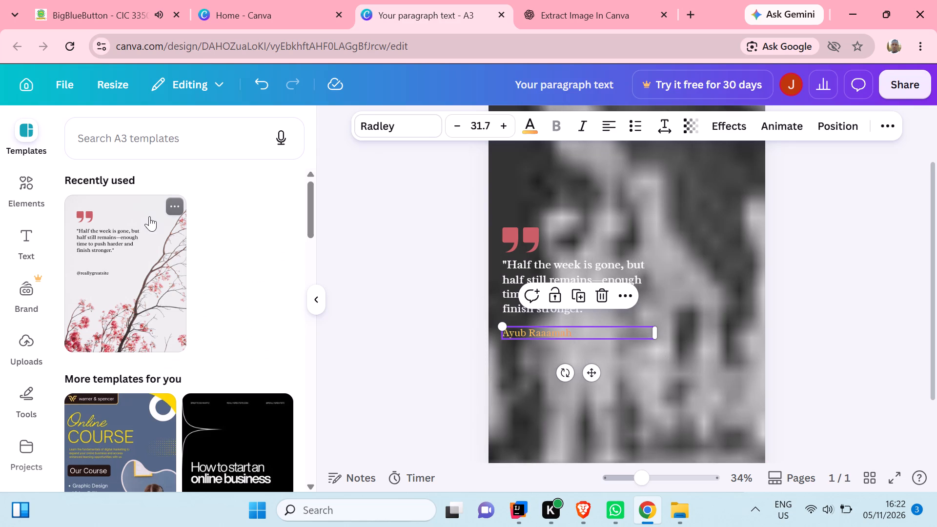
pyautogui.click(26, 246)
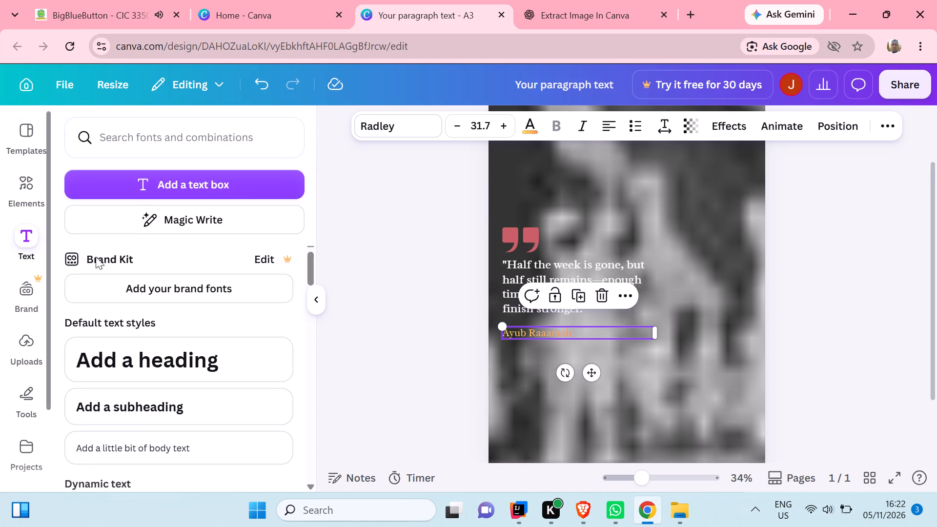
pyautogui.click(537, 324)
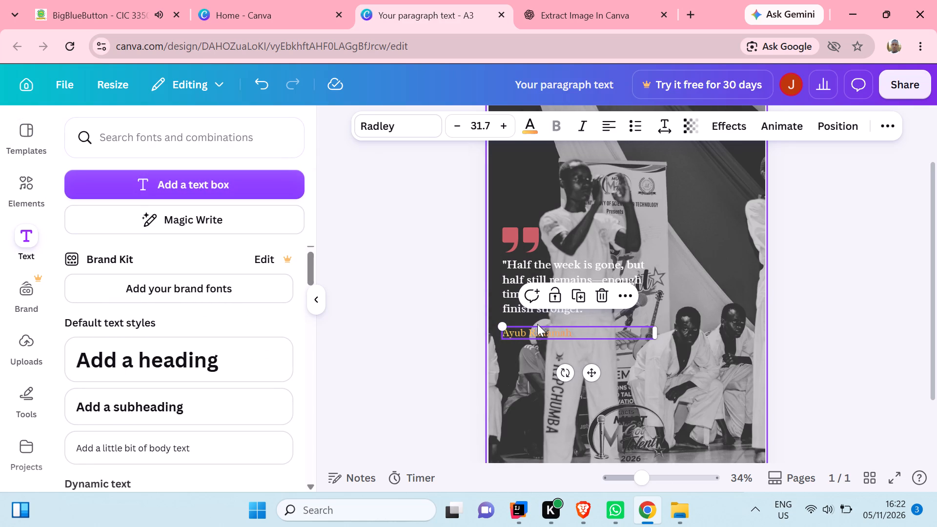
pyautogui.click(537, 324)
pyautogui.click(528, 329)
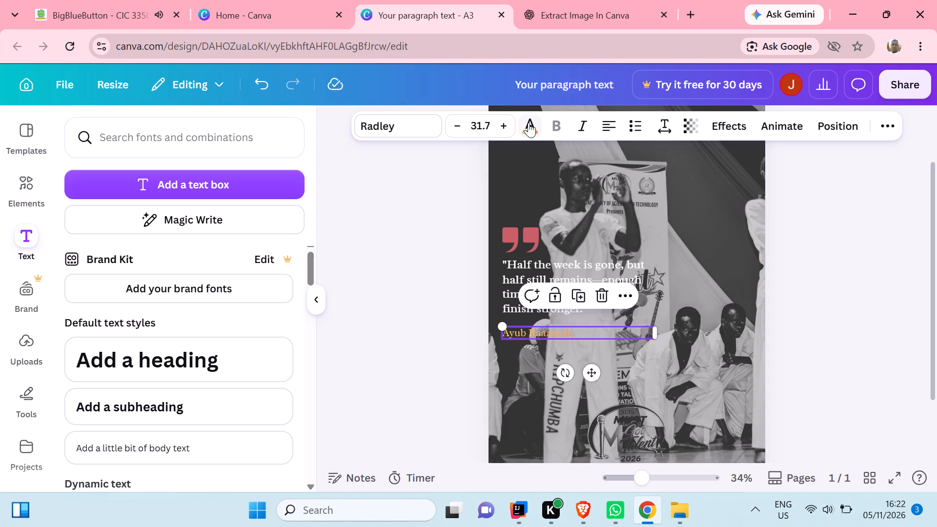
pyautogui.click(529, 122)
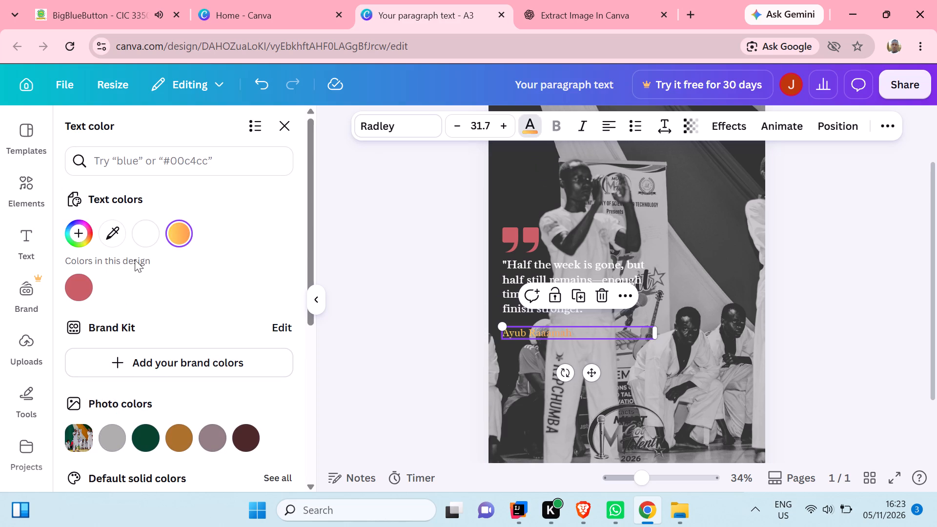
pyautogui.click(172, 274)
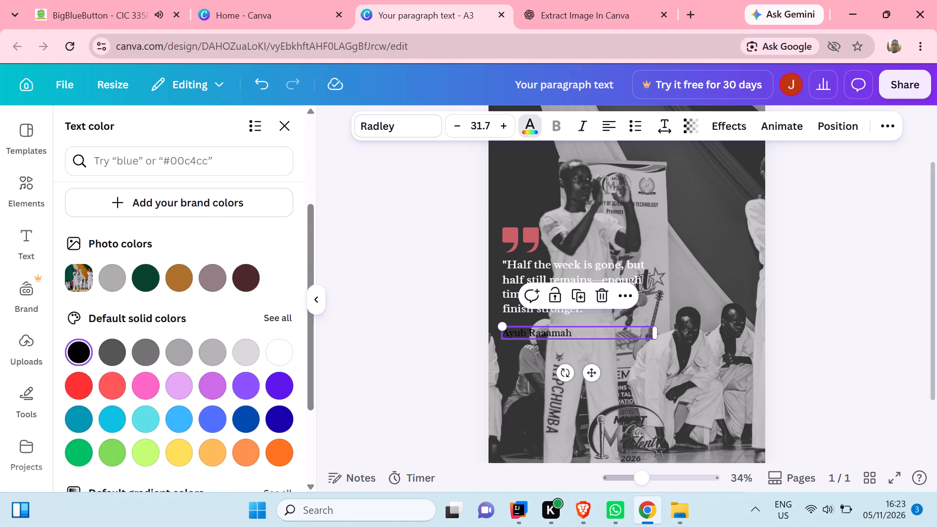
pyautogui.click(274, 352)
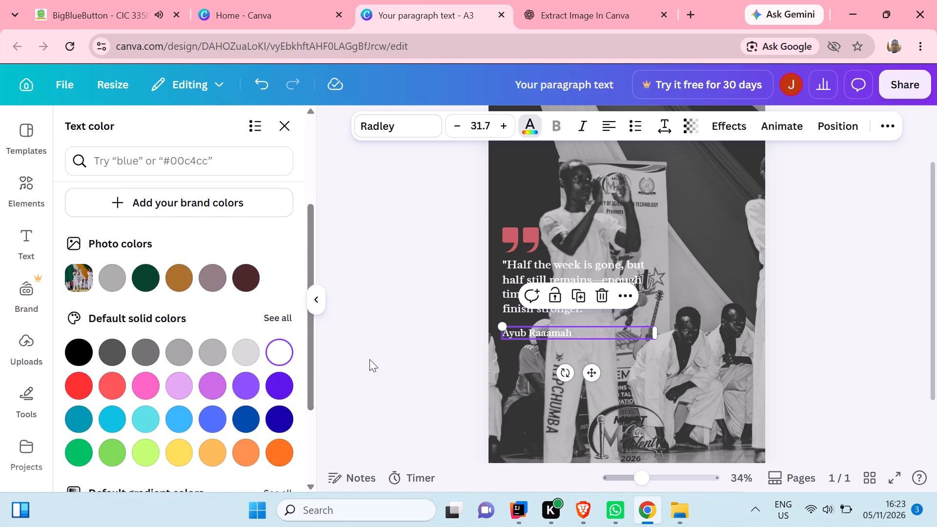
pyautogui.click(369, 359)
pyautogui.click(779, 302)
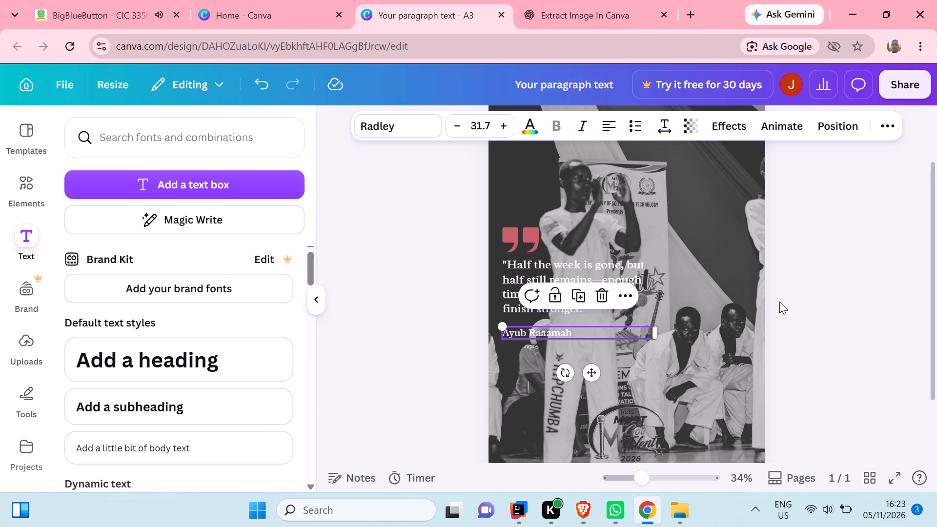
# Save the poster design.
pyautogui.hotkey('ctrl', 's')
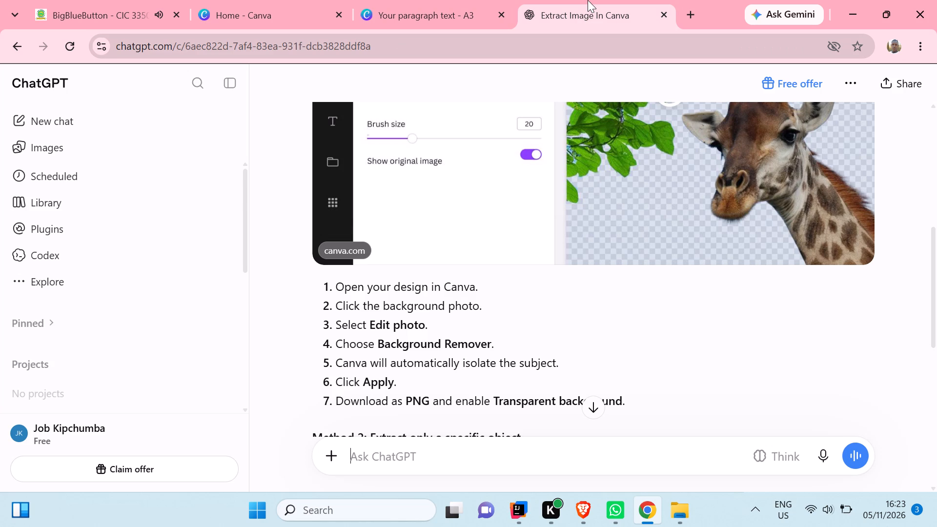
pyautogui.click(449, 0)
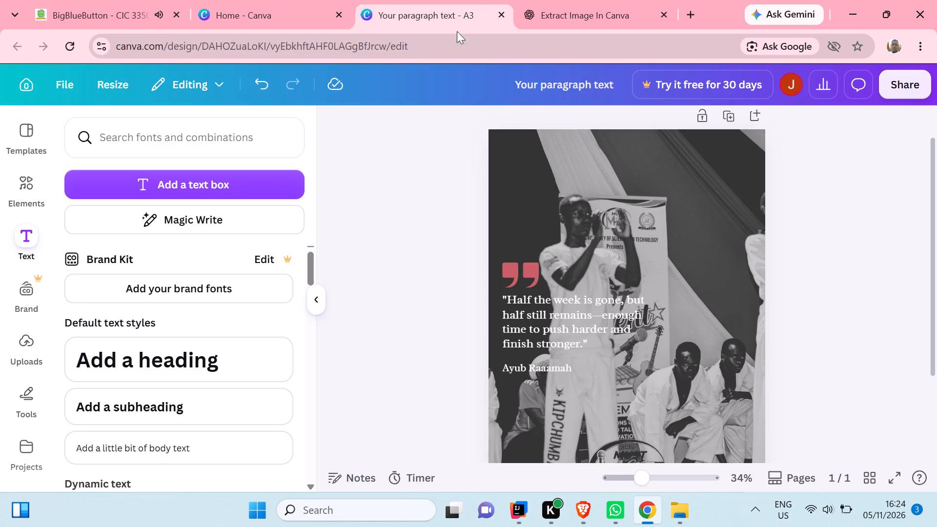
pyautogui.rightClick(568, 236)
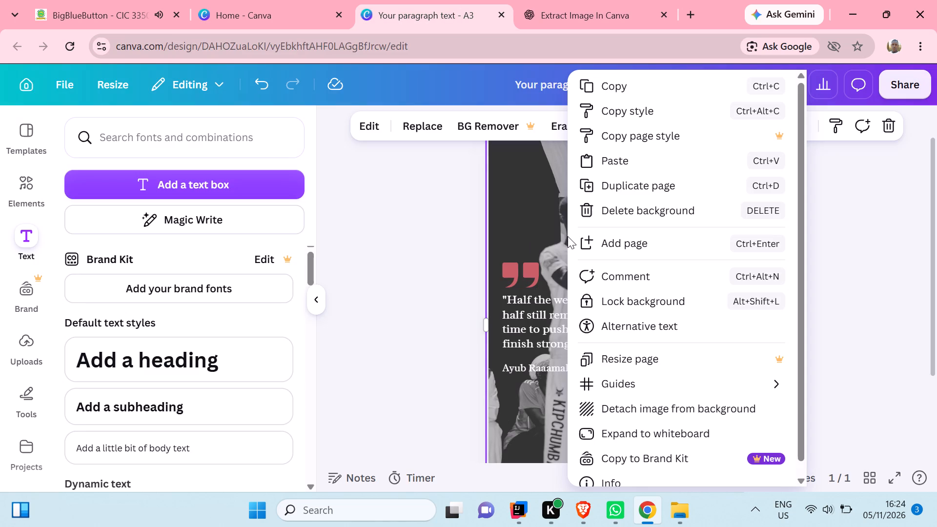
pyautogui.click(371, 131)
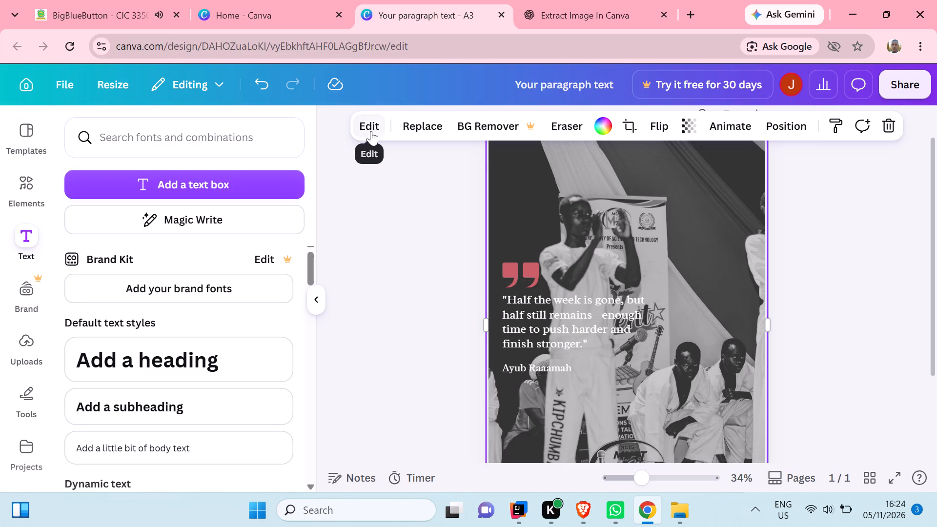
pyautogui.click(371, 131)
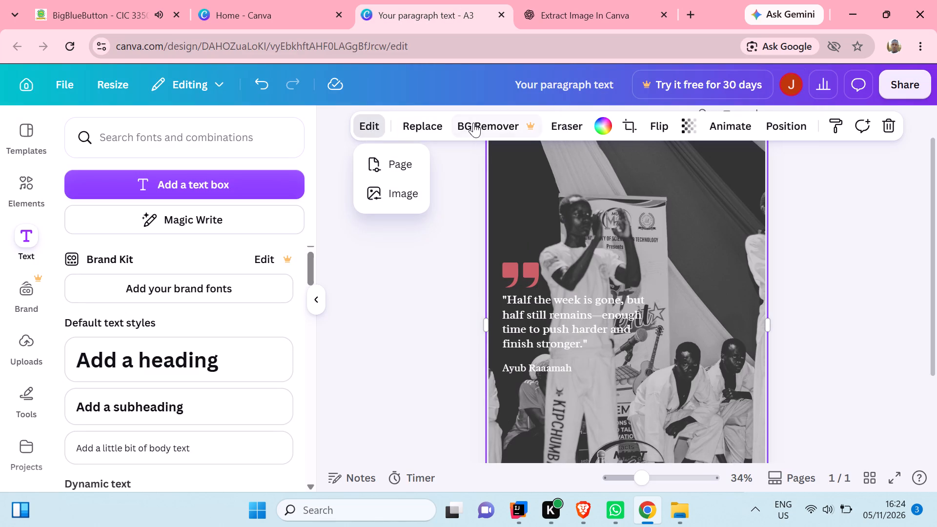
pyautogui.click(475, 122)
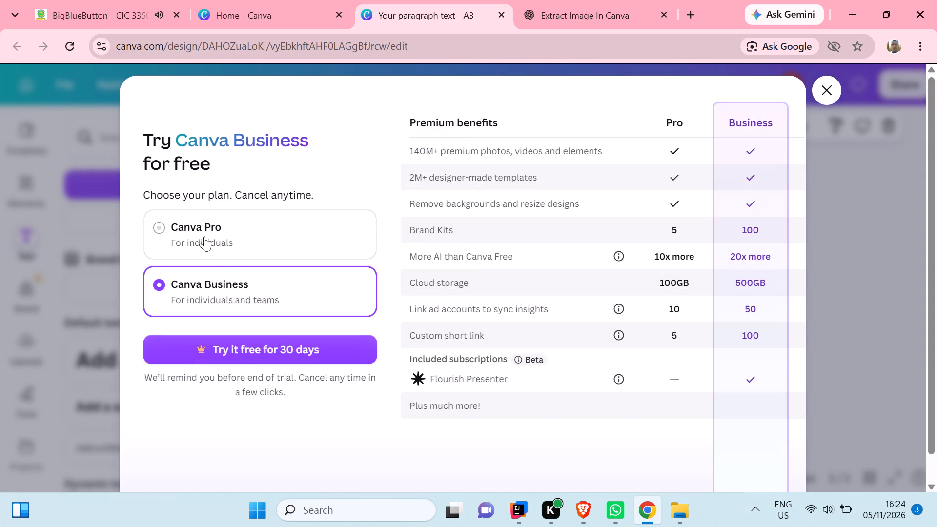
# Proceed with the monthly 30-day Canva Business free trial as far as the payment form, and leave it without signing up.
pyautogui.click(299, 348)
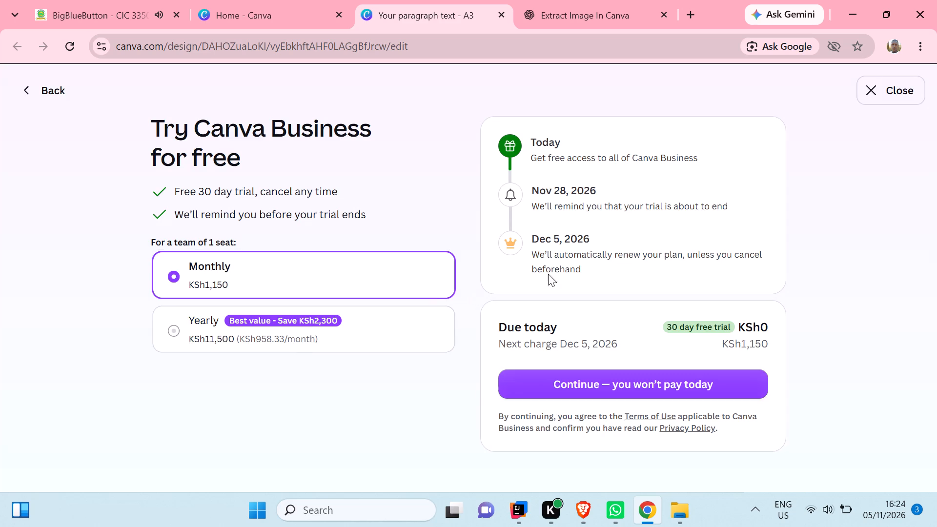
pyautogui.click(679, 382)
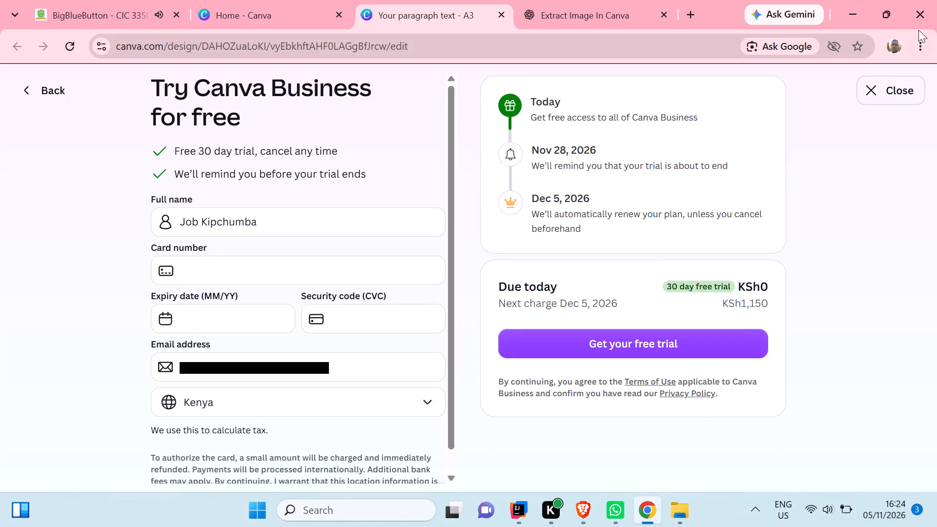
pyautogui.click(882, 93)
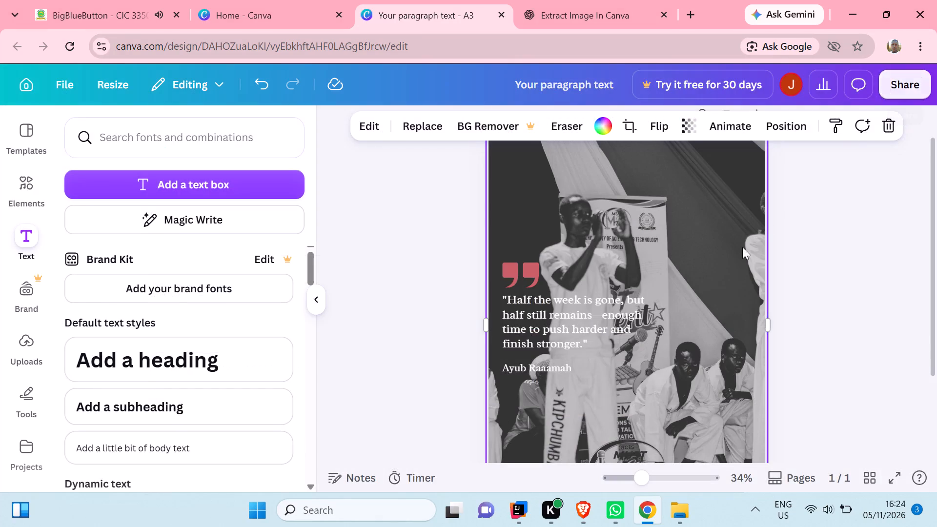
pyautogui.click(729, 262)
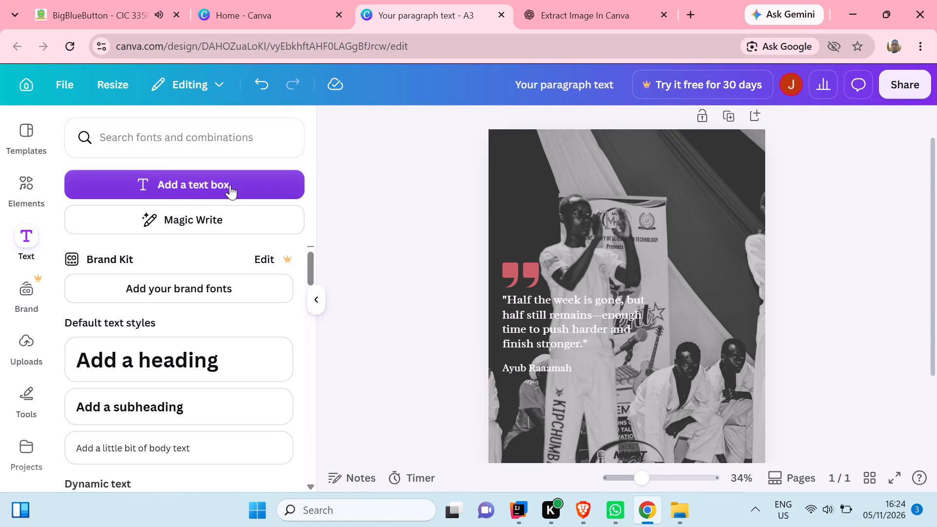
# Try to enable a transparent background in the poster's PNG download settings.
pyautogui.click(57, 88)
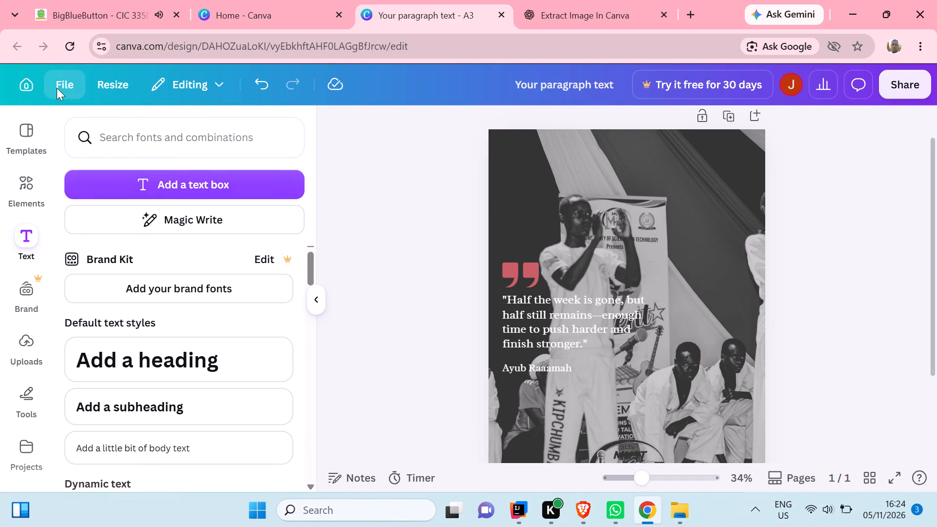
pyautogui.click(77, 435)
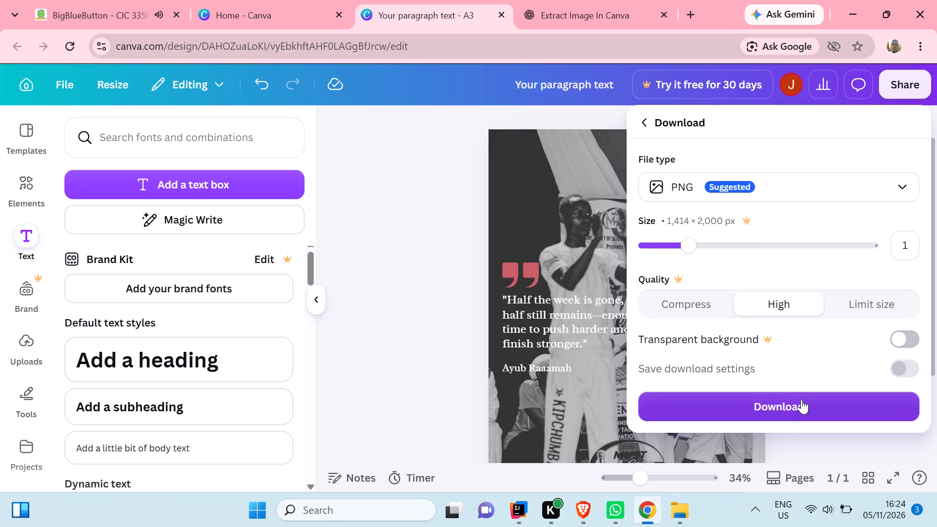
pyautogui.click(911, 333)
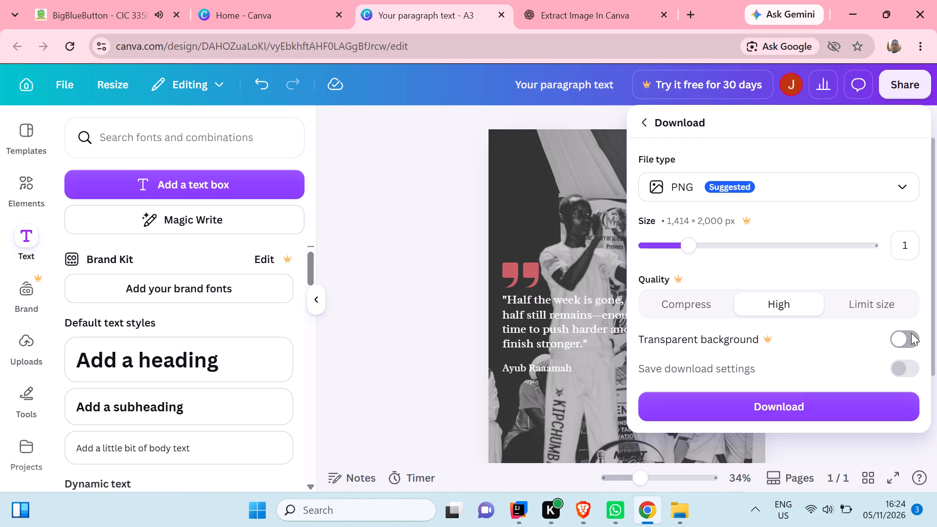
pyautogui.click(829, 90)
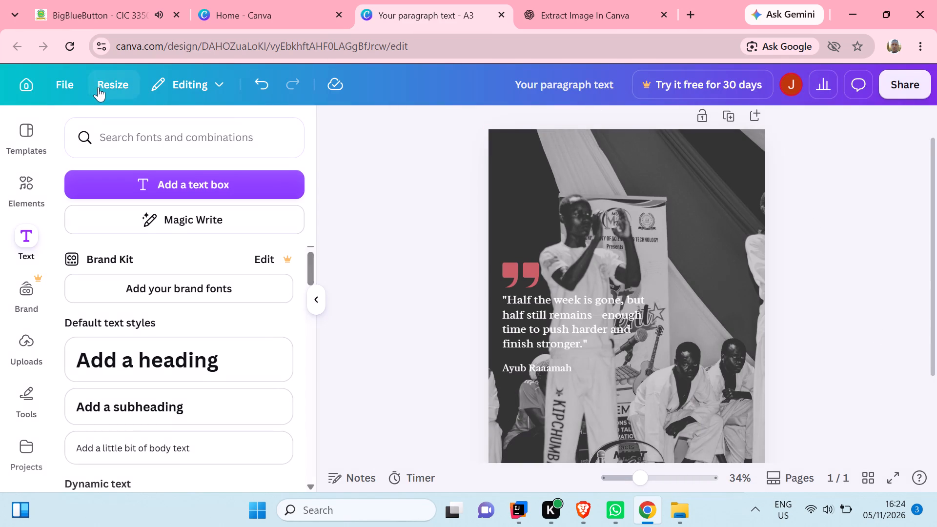
# Download the poster as a high-quality PNG at 1,414 × 2,000 px, with the transparent background option off.
pyautogui.click(59, 83)
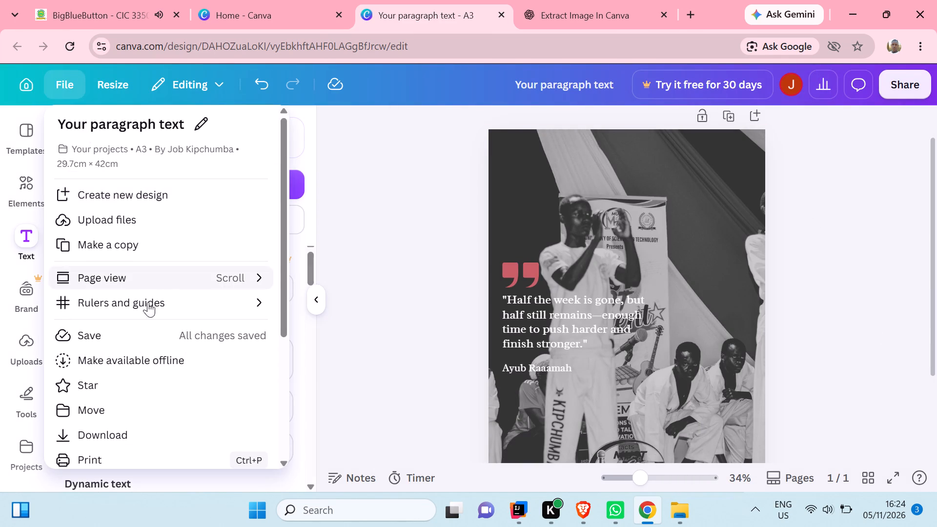
pyautogui.click(126, 431)
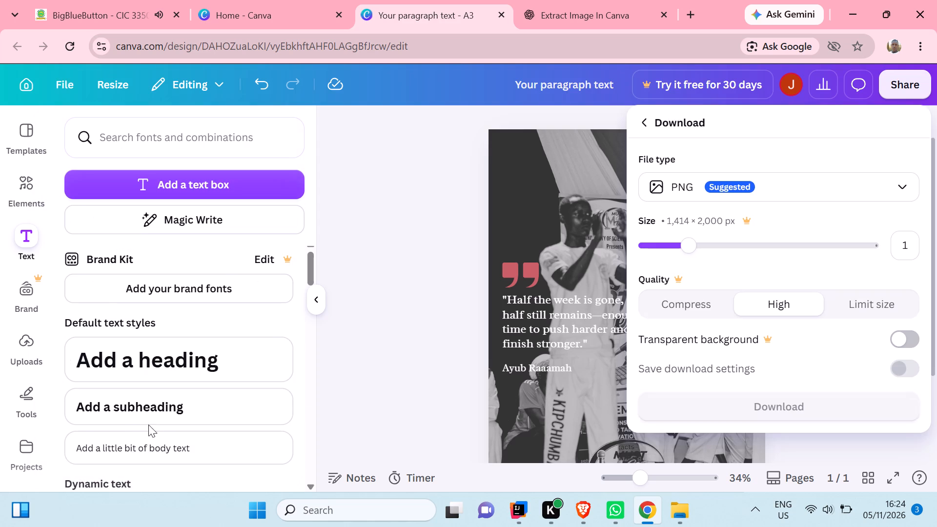
pyautogui.click(694, 394)
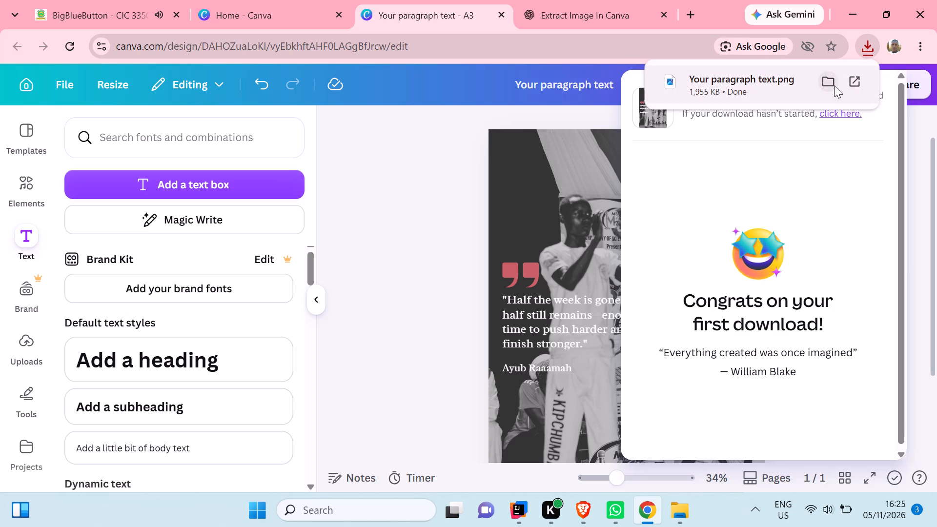
# Open the downloaded "Your paragraph text.png" from the Downloads folder to check the poster, and close the image viewer and download notice.
pyautogui.click(832, 81)
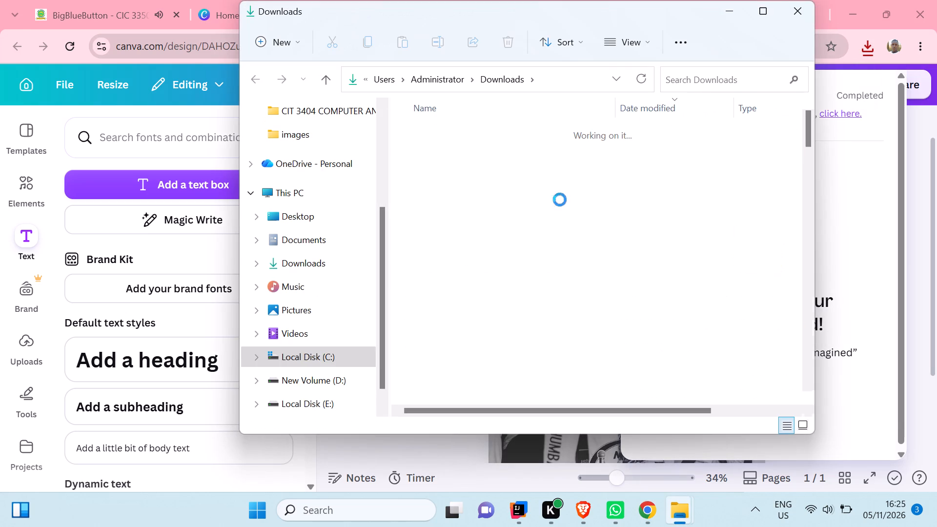
pyautogui.doubleClick(480, 158)
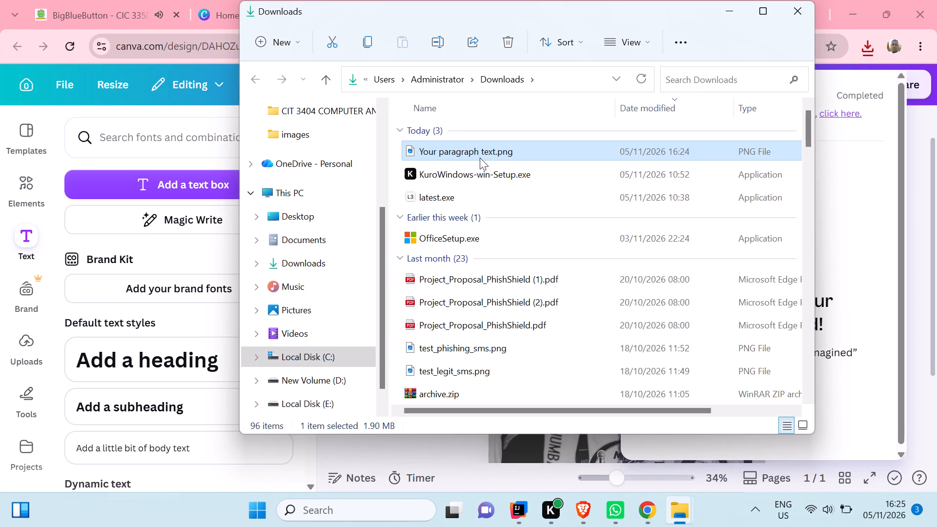
pyautogui.doubleClick(480, 158)
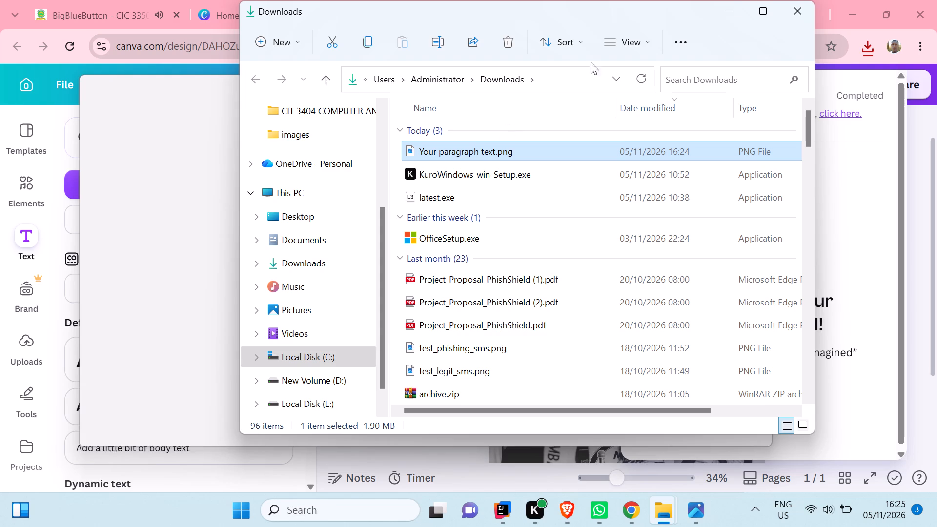
pyautogui.click(717, 9)
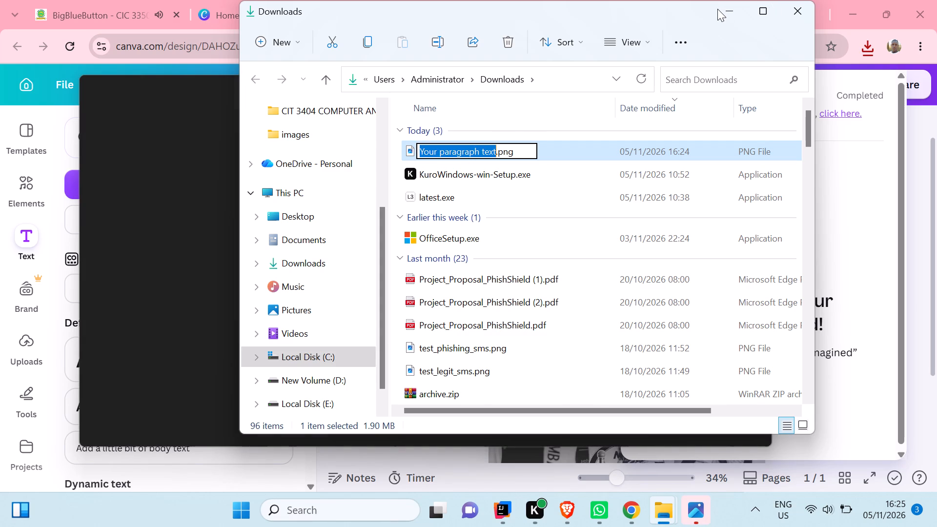
pyautogui.click(725, 11)
pyautogui.click(730, 14)
pyautogui.click(211, 226)
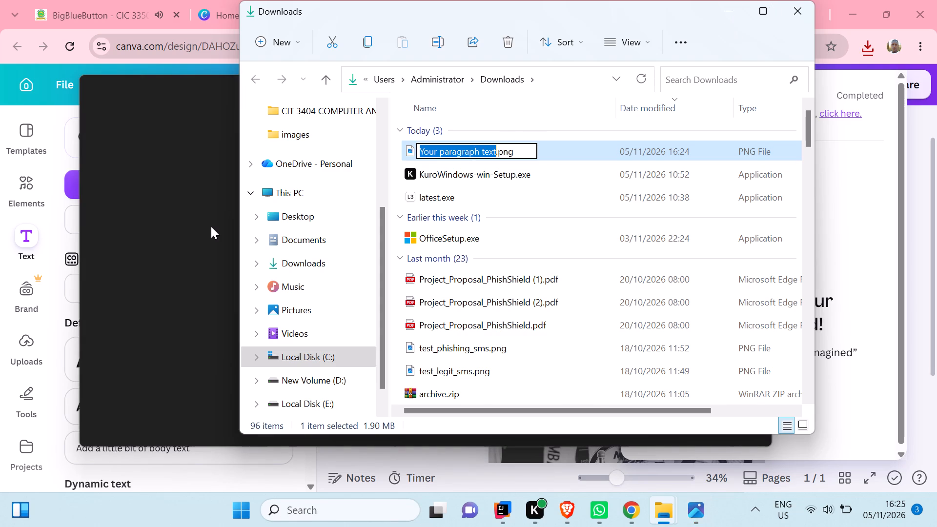
pyautogui.click(389, 231)
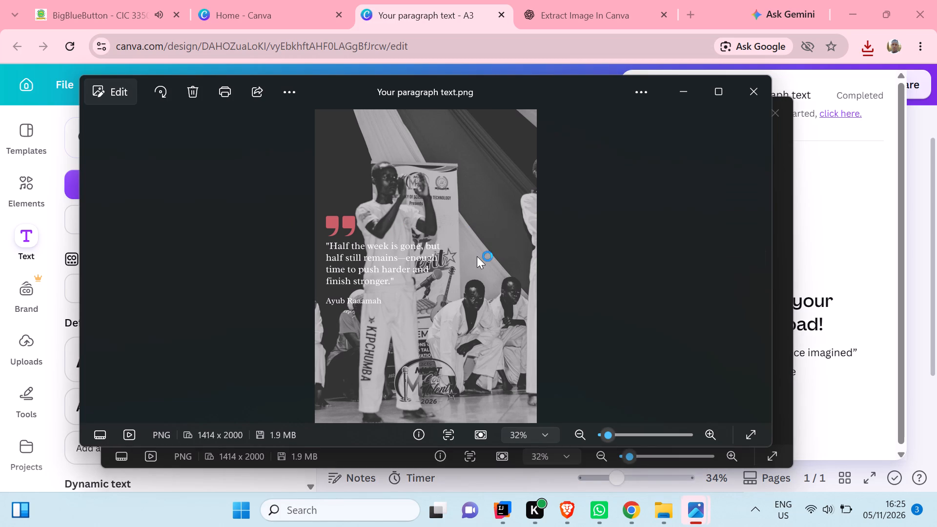
pyautogui.click(675, 82)
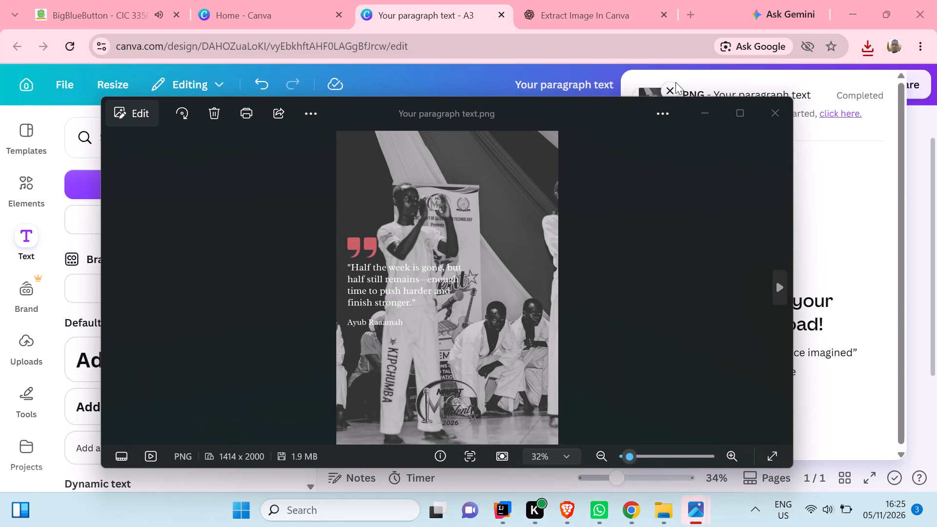
pyautogui.click(765, 113)
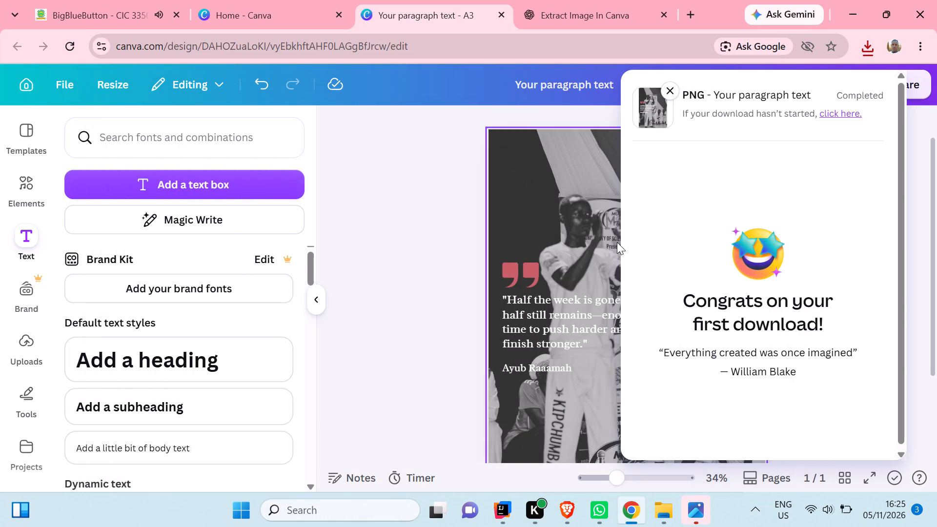
pyautogui.click(675, 95)
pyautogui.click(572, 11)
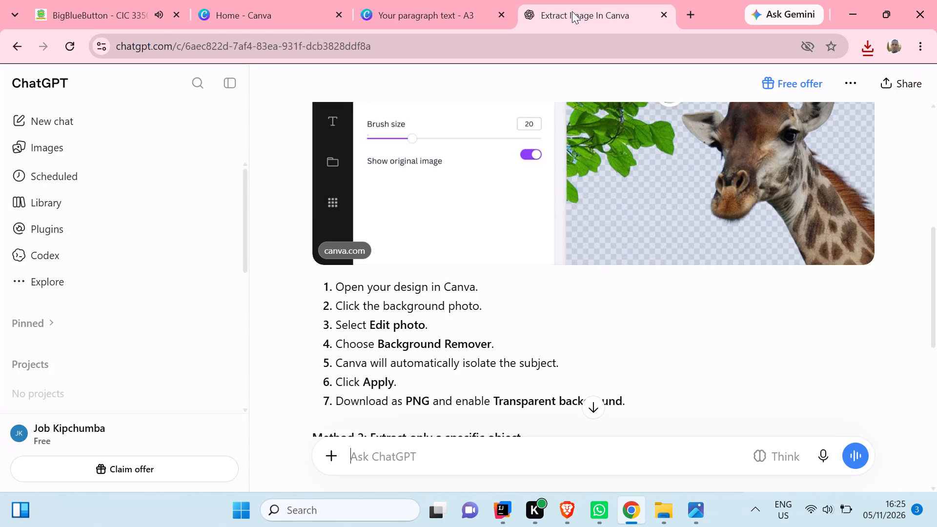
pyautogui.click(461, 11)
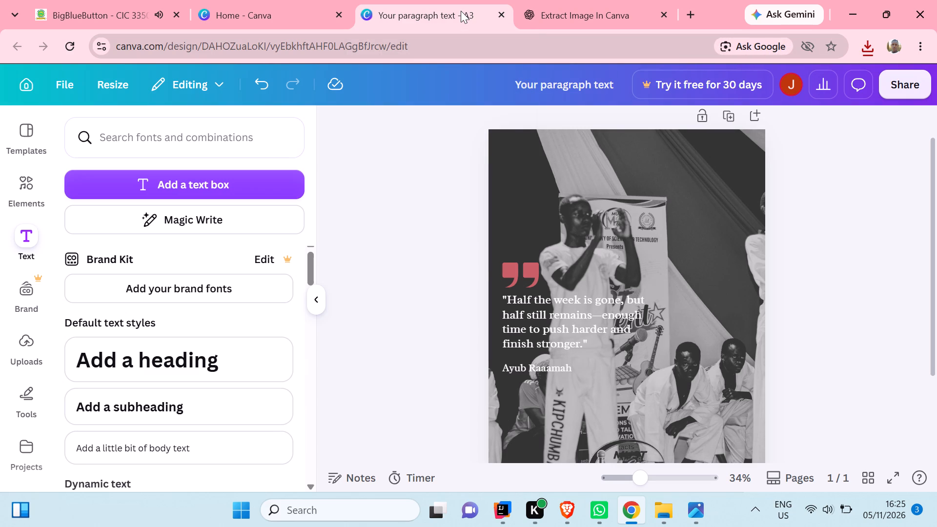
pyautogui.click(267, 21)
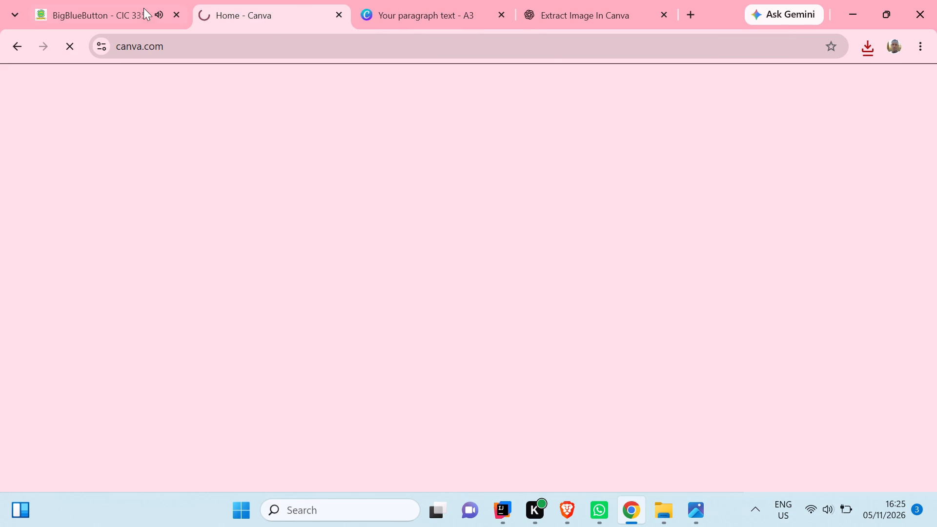
# Switch to the BigBlueButton session for CIC 3350: Embedded Systems to view the live lecture.
pyautogui.click(79, 0)
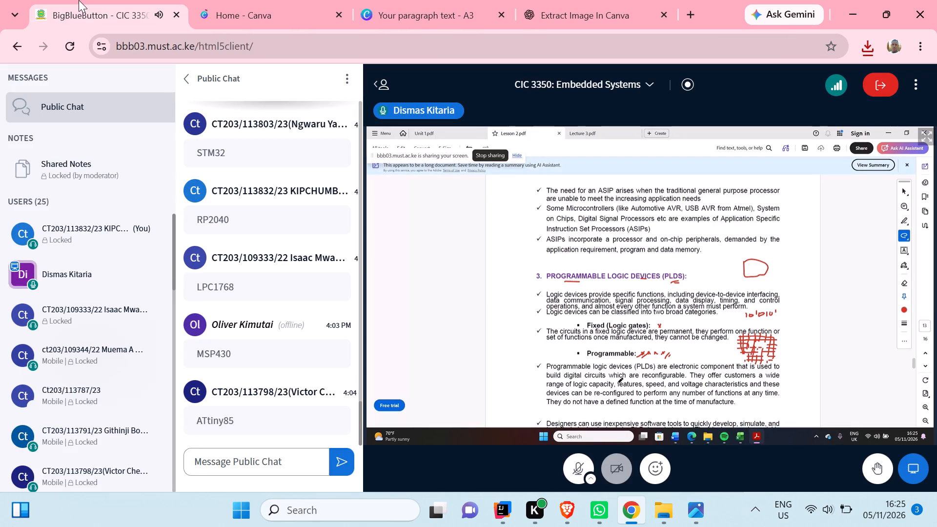